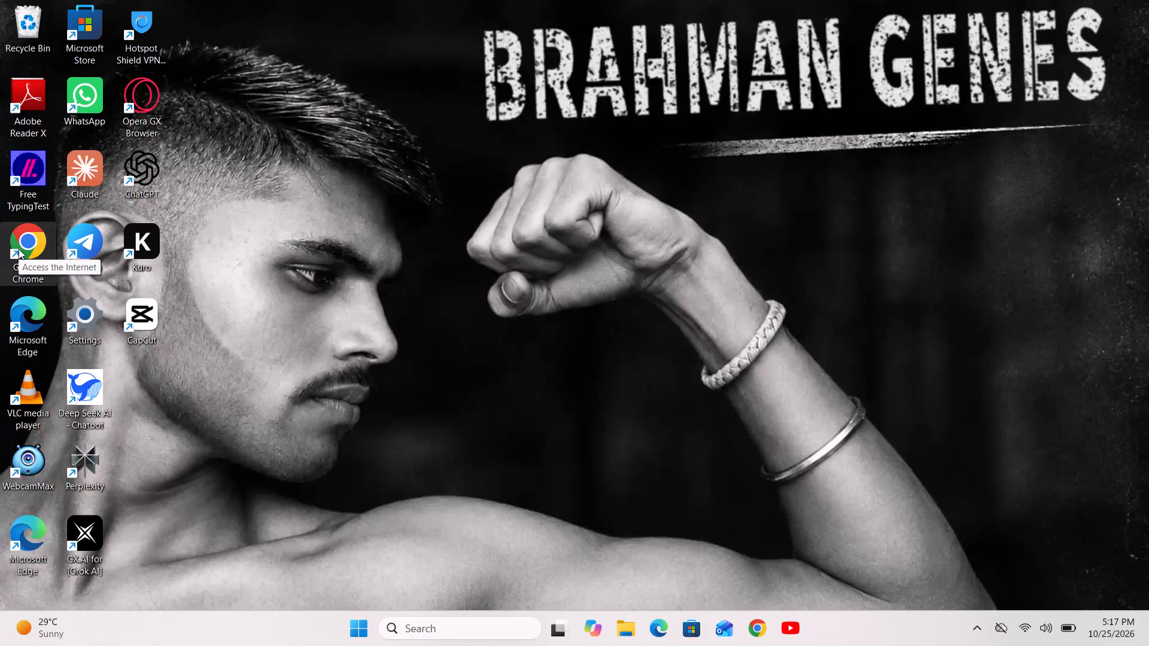
# Open Google Chrome and close the Heisenberg Uncertainty Principle and untitled logo design tabs, keeping the Free Logo Maker page.
pyautogui.press('y')
pyautogui.press('Return')
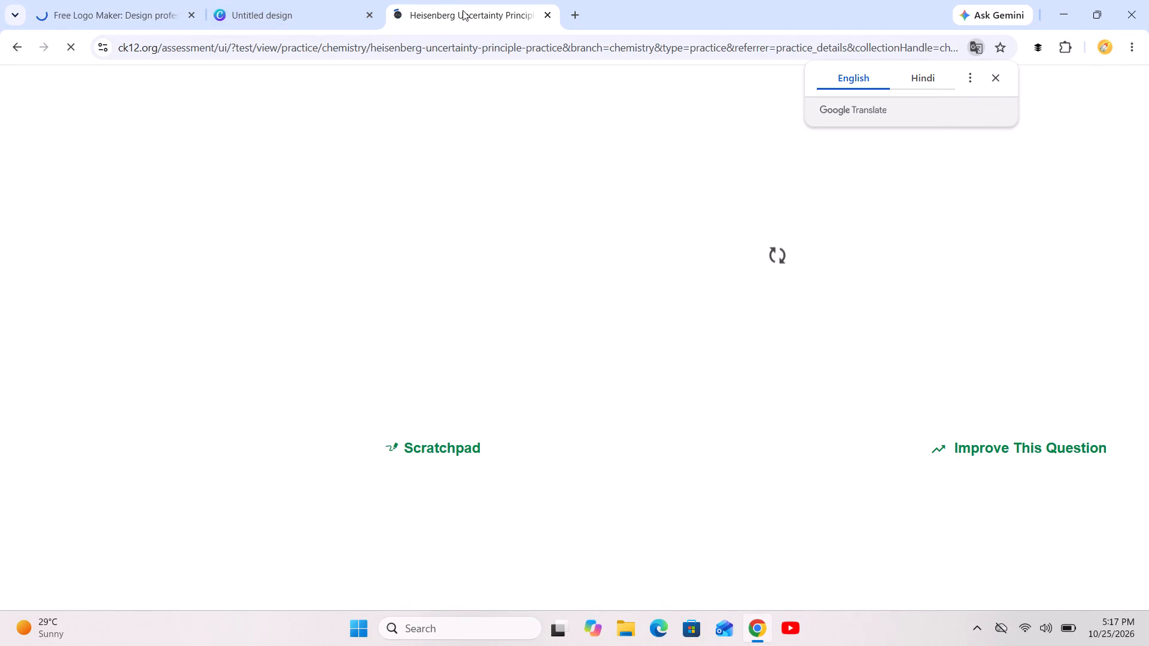
pyautogui.click(545, 10)
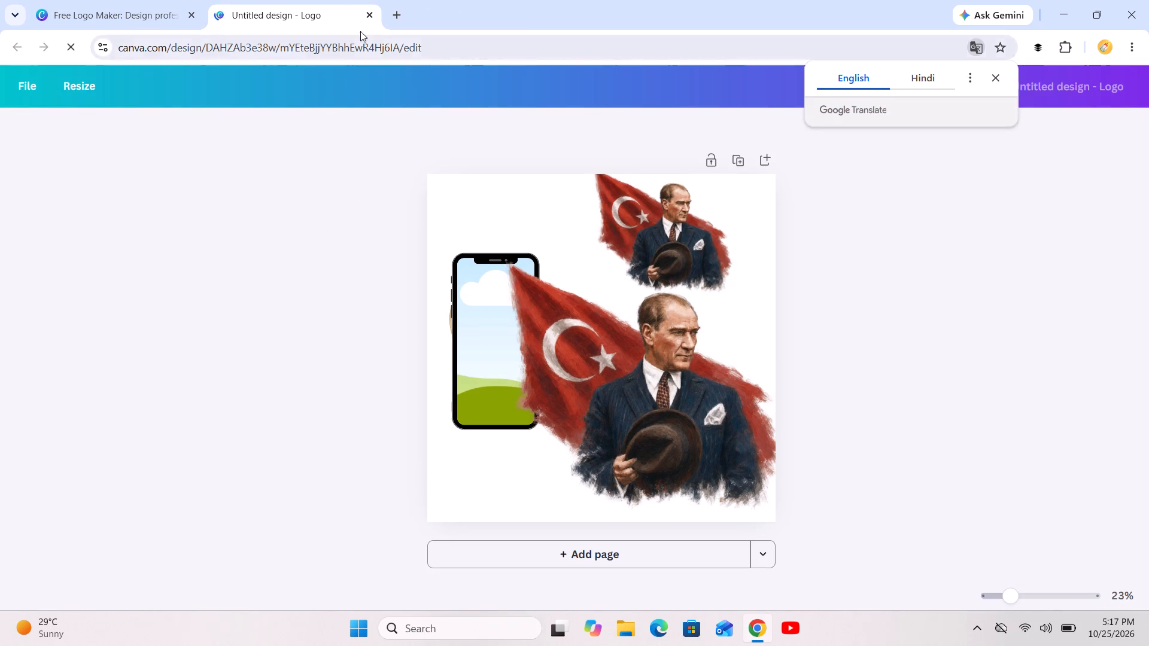
pyautogui.click(372, 13)
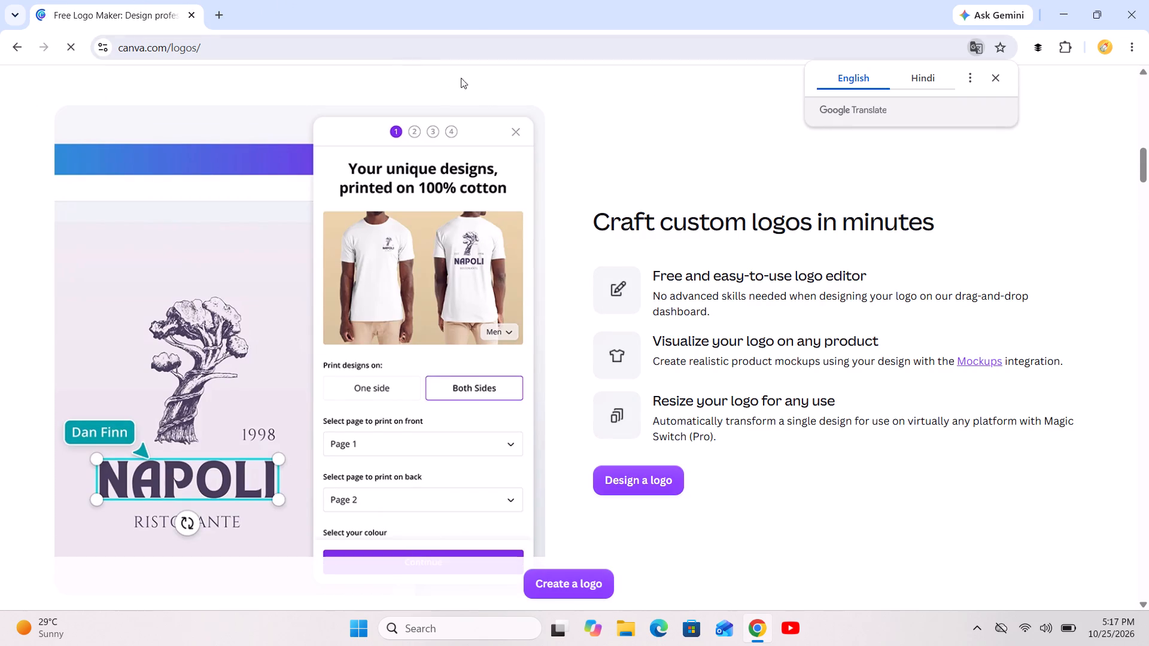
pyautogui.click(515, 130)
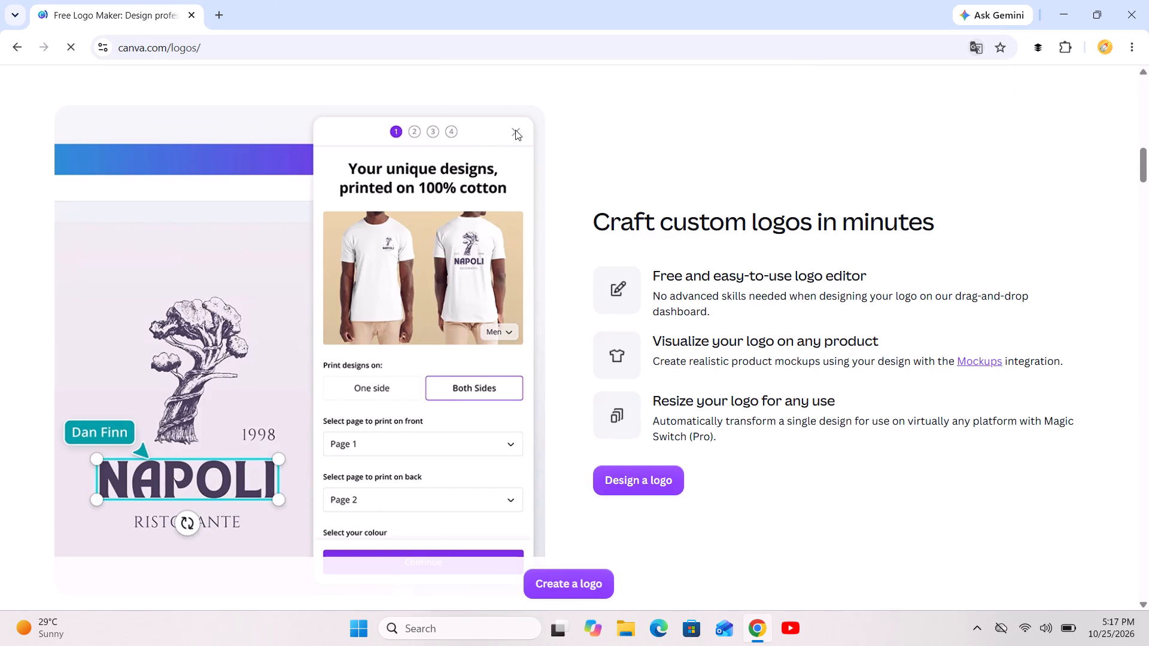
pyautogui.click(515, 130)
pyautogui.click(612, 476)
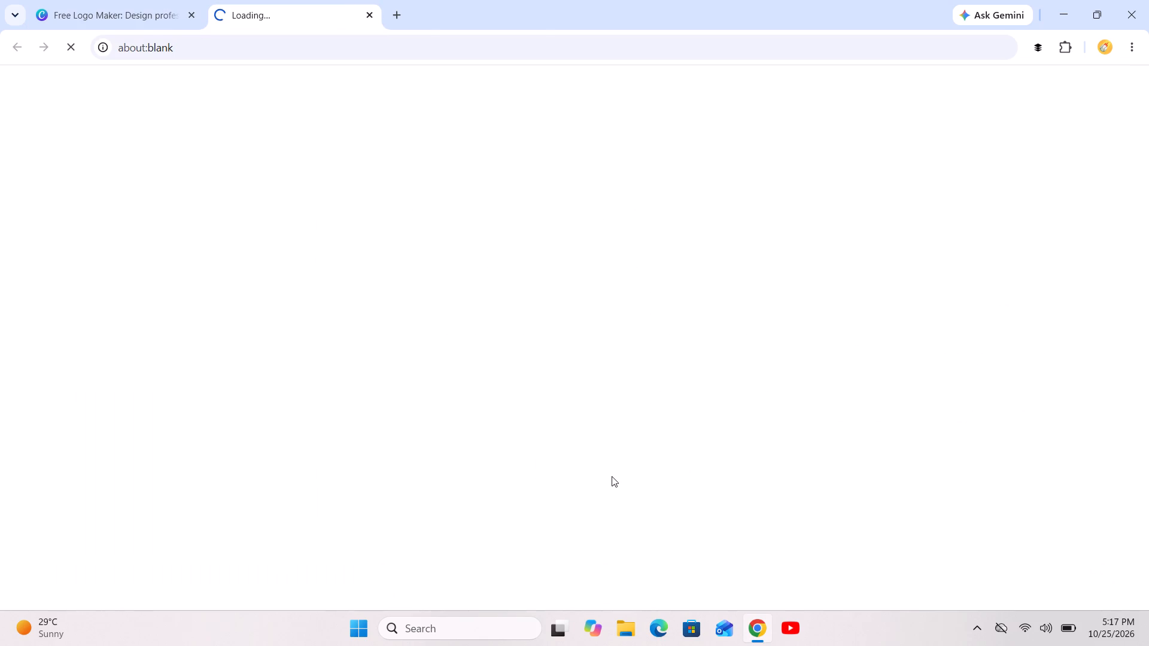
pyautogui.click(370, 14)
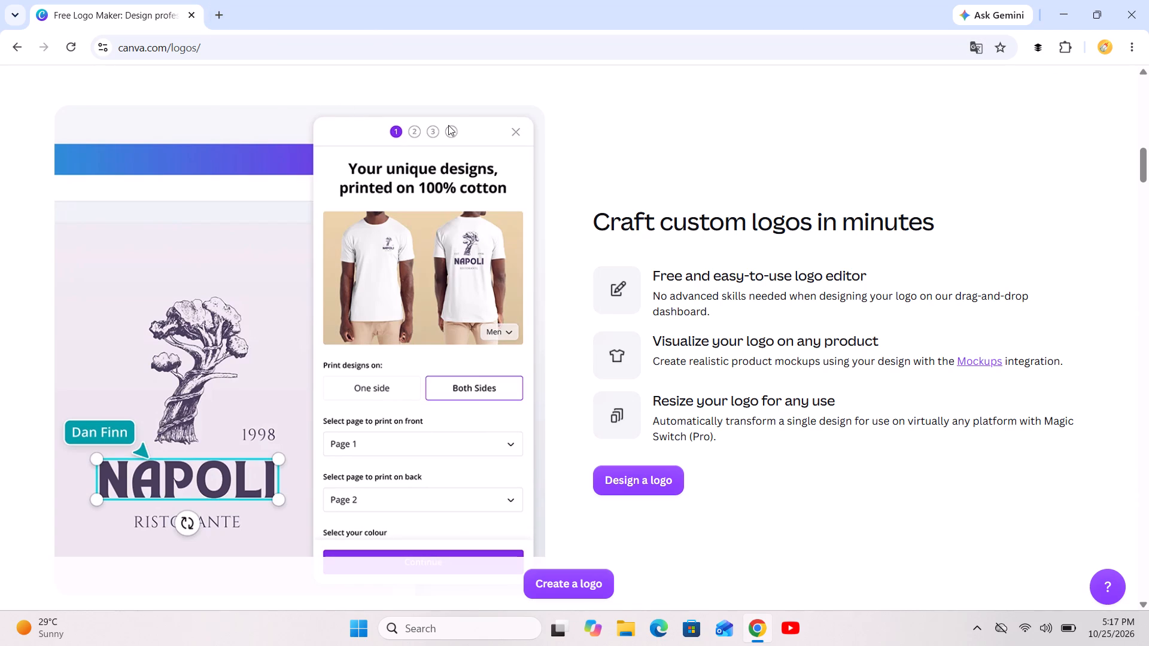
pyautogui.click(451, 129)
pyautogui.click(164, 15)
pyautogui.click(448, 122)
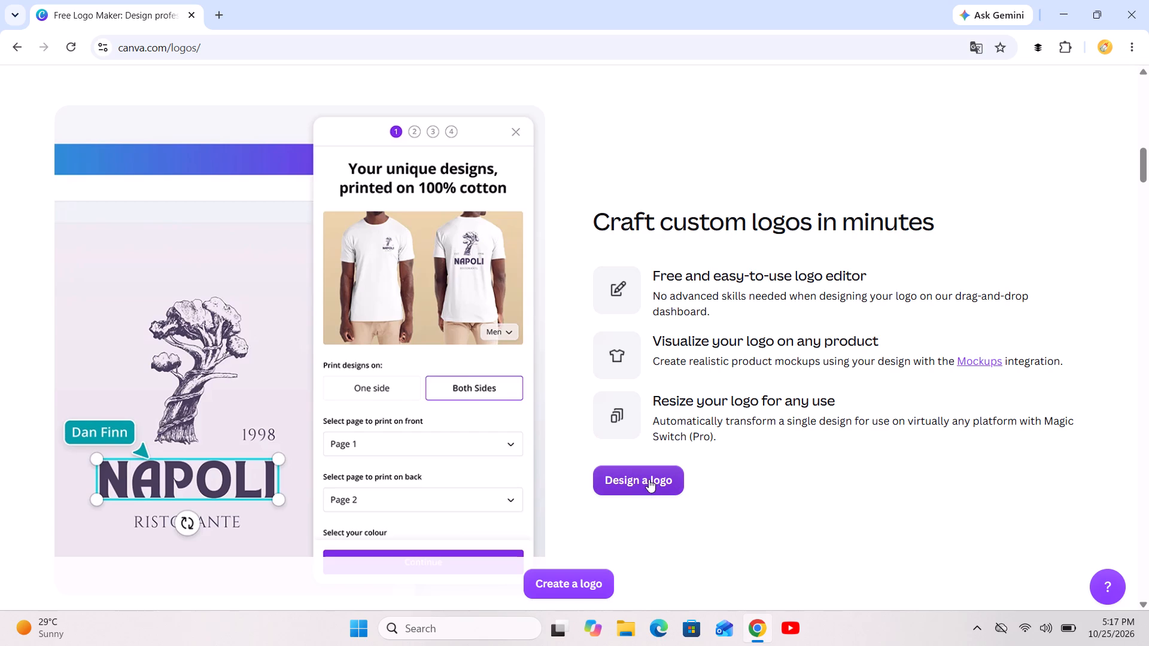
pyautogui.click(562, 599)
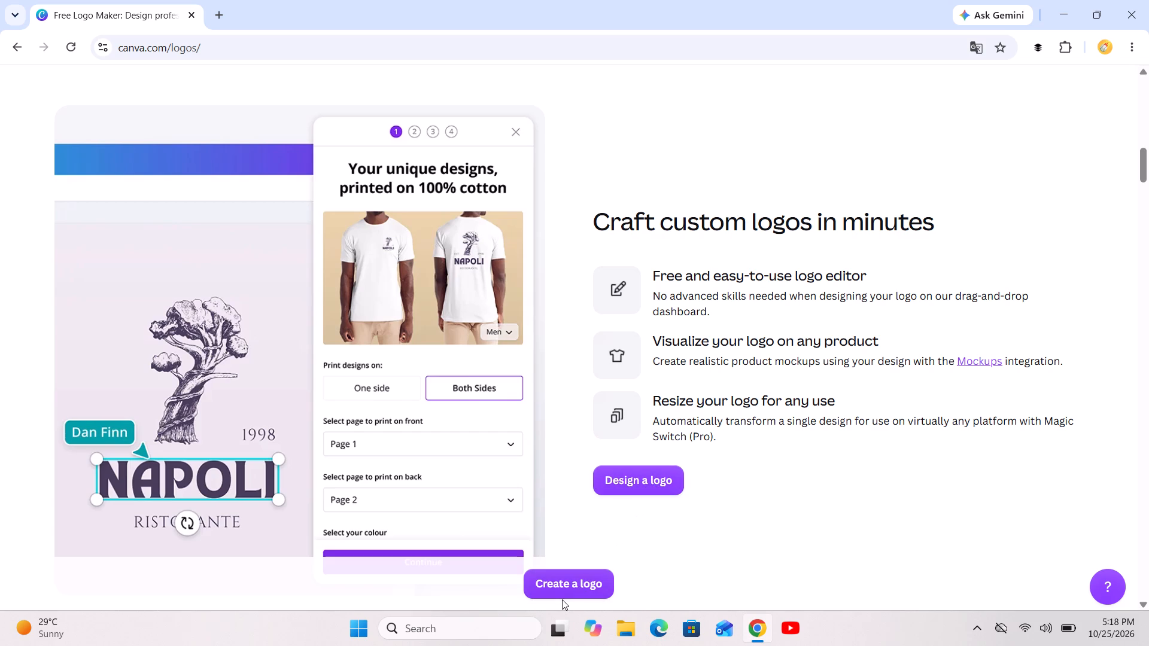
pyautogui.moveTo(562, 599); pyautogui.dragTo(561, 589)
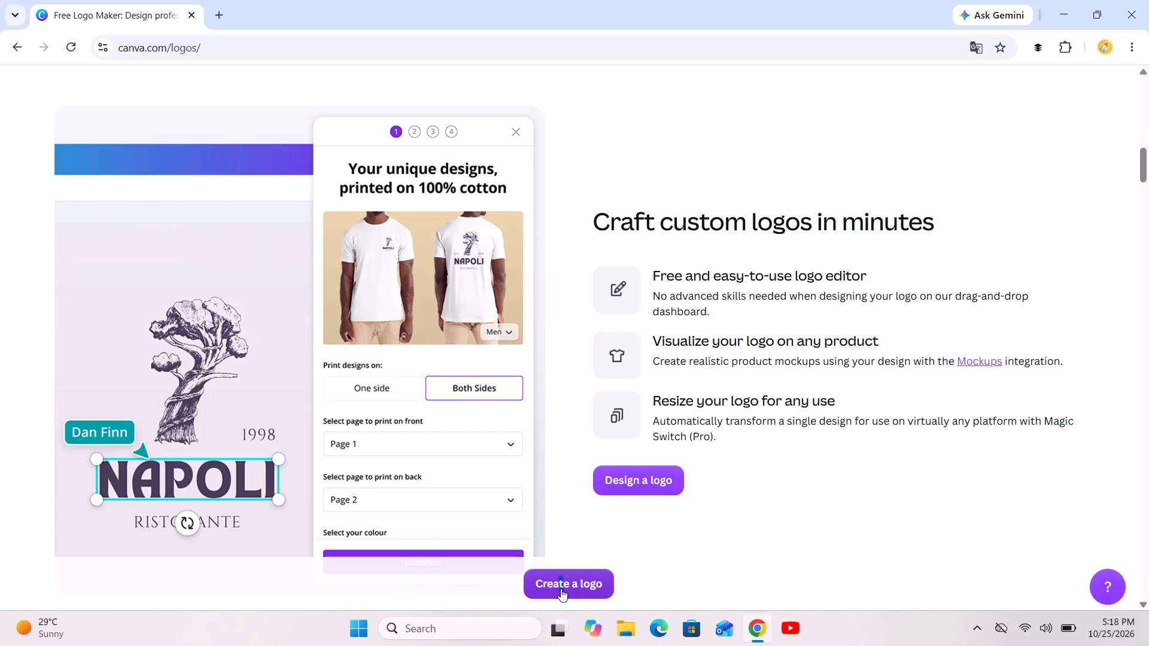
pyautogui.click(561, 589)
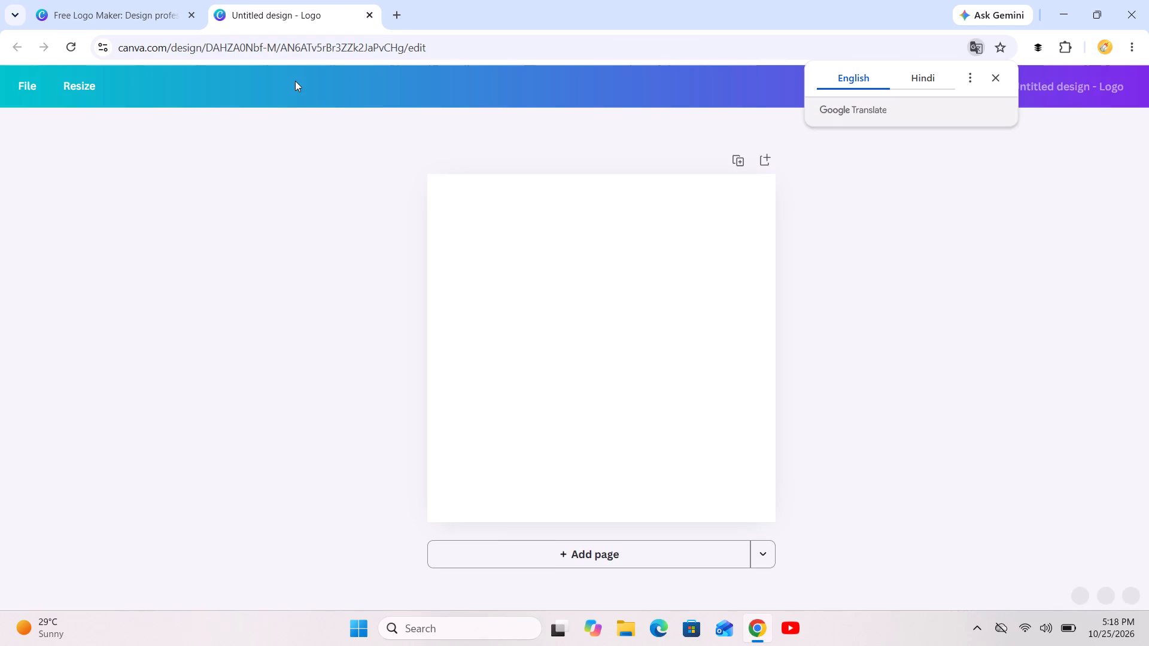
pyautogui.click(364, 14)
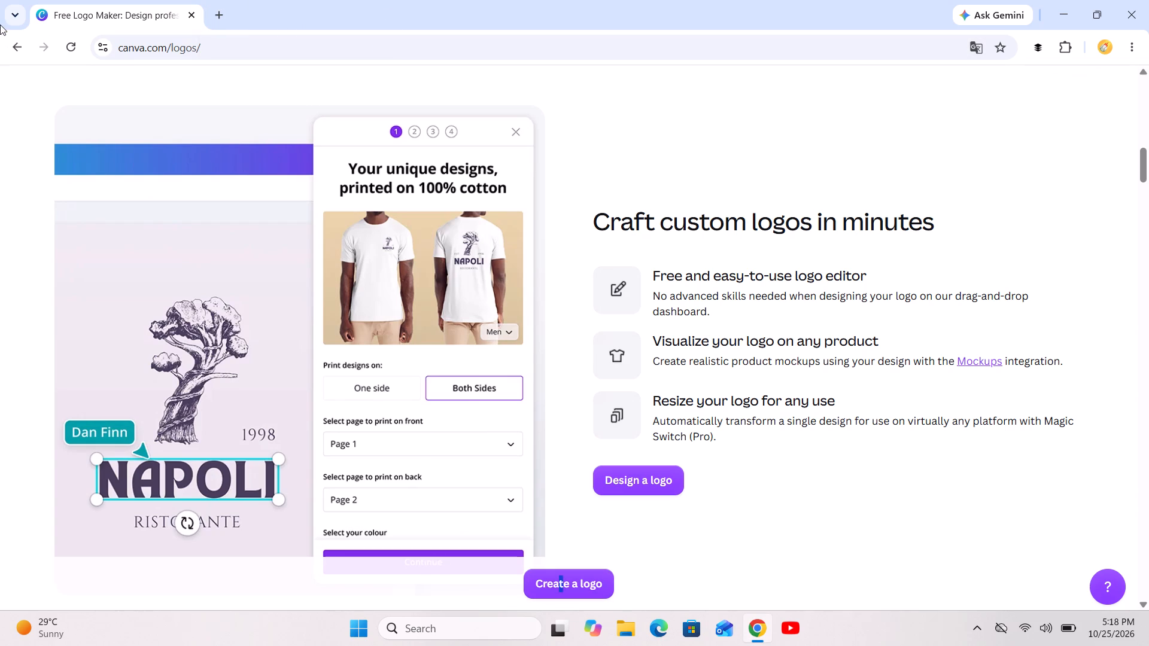
# Return to the Custom Stickers page and open the Stickers category under Print design.
pyautogui.click(17, 51)
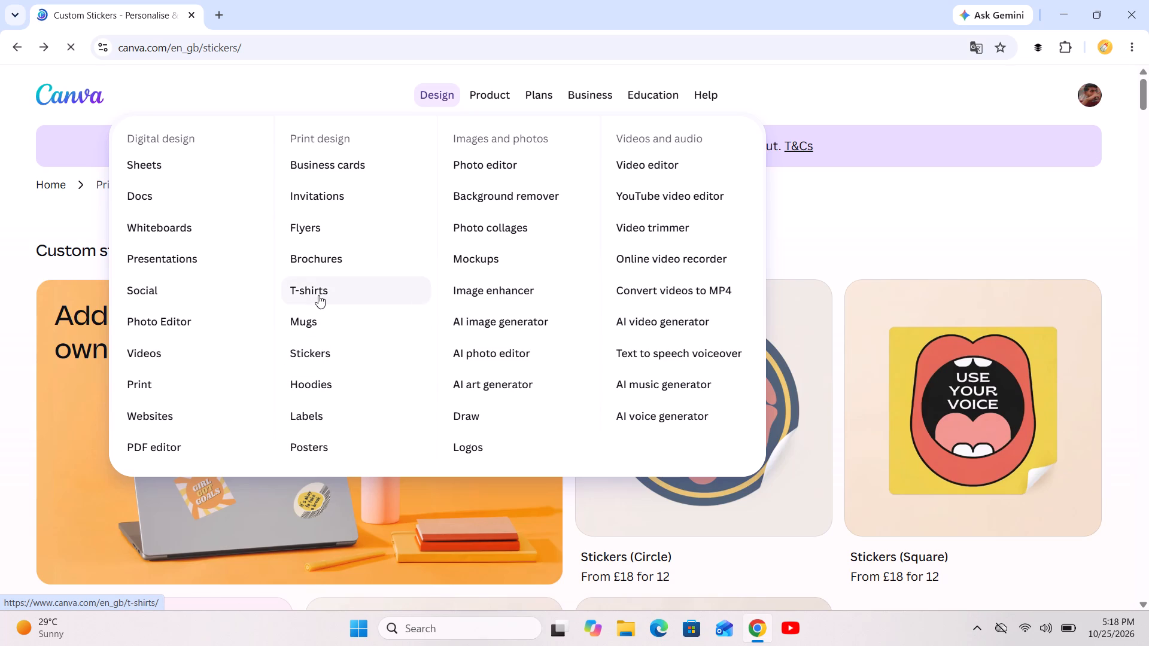
pyautogui.click(327, 367)
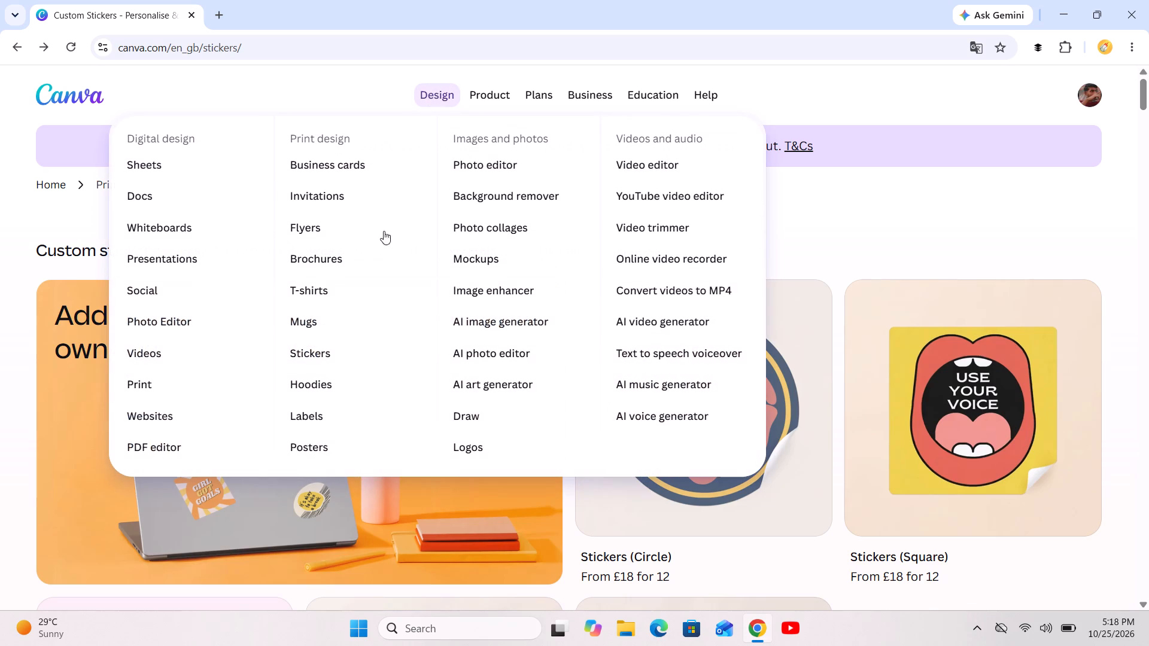
pyautogui.click(300, 344)
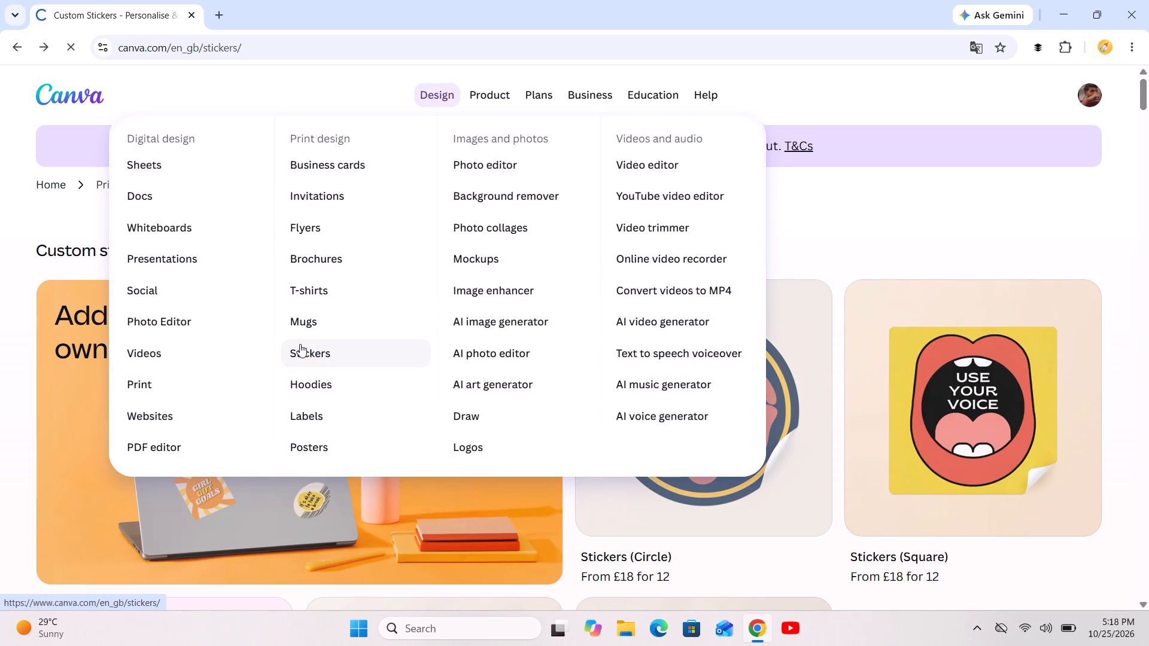
pyautogui.press('Return')
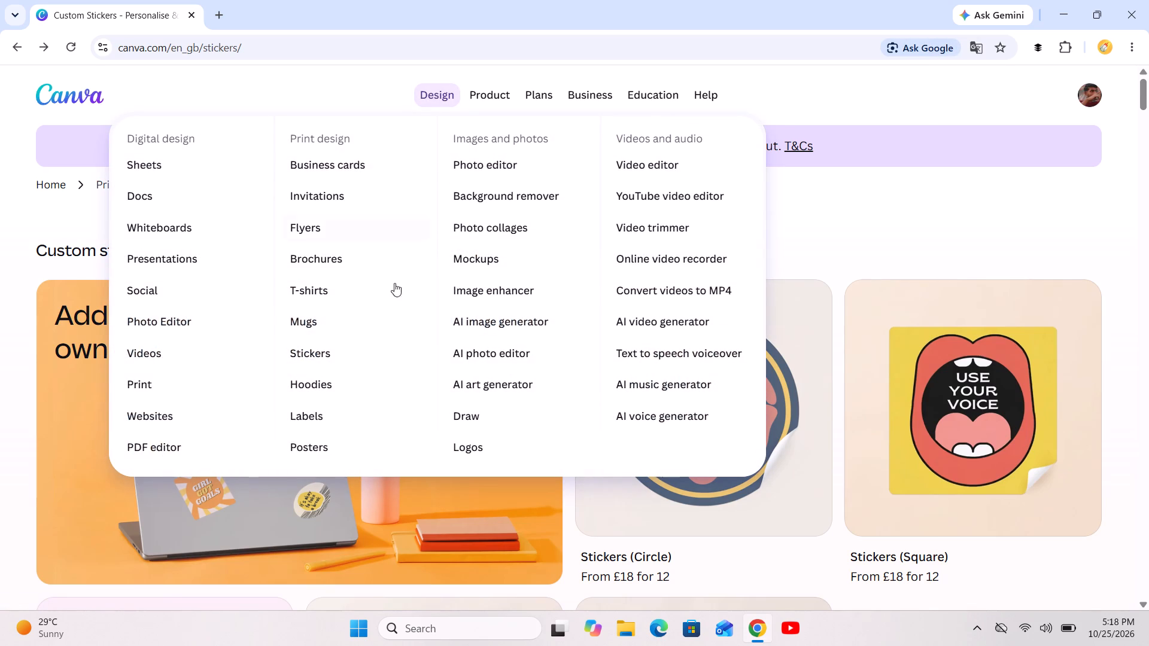
# Open the Logos page under Images and photos and go from there to the Canva home page.
pyautogui.click(503, 452)
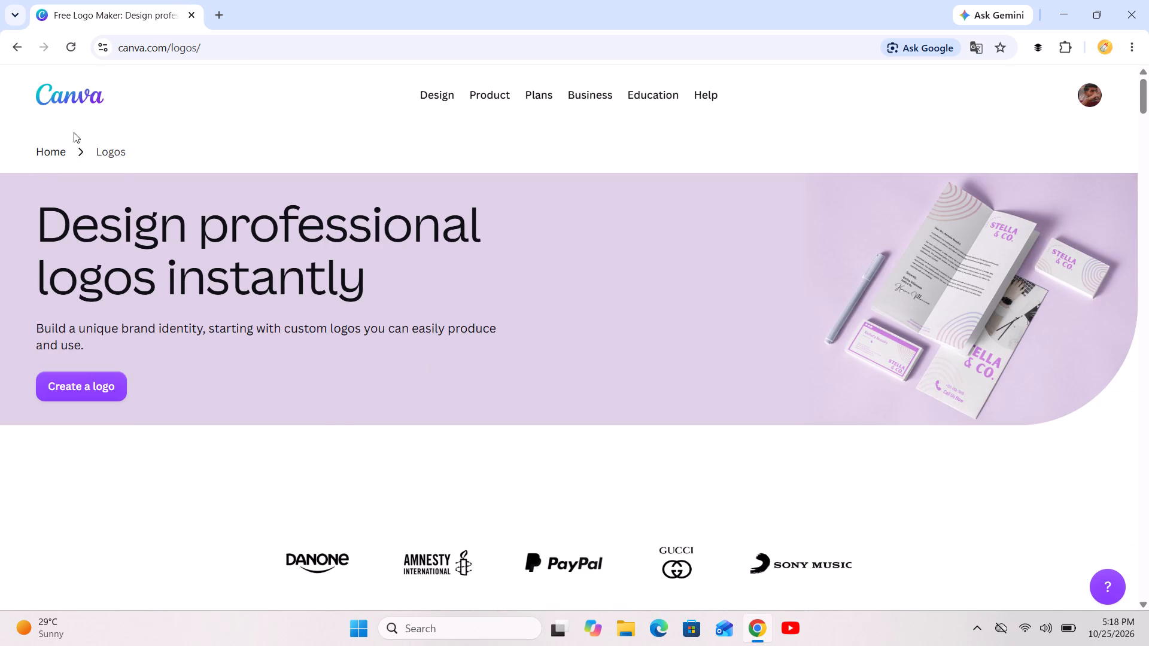
pyautogui.click(107, 144)
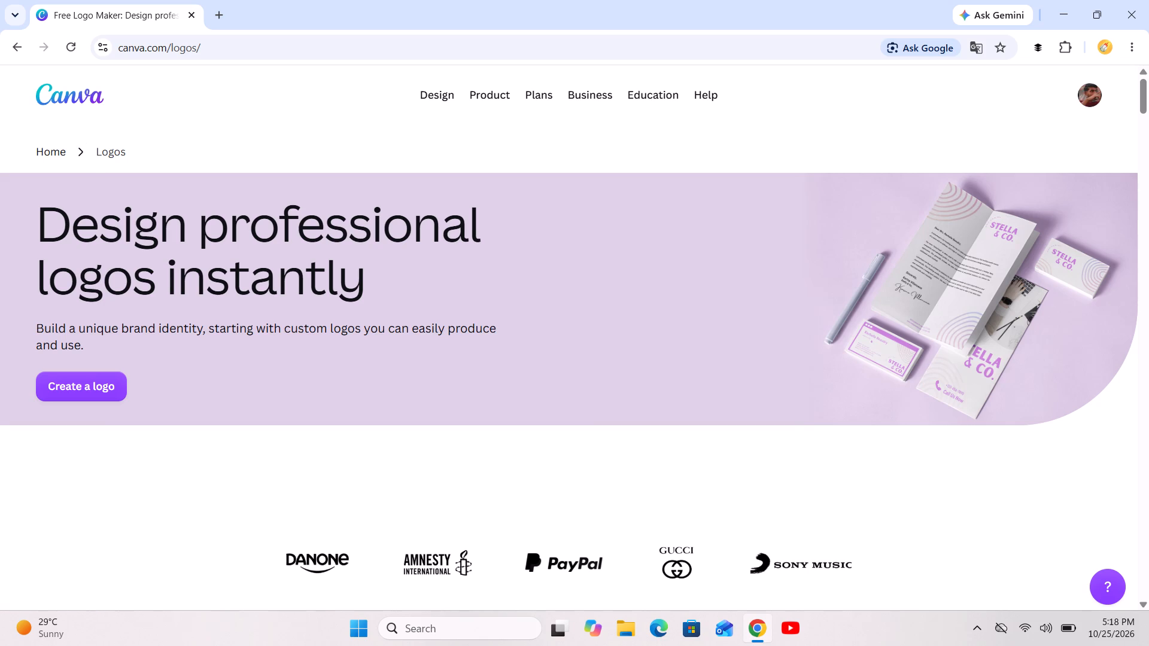
pyautogui.click(107, 156)
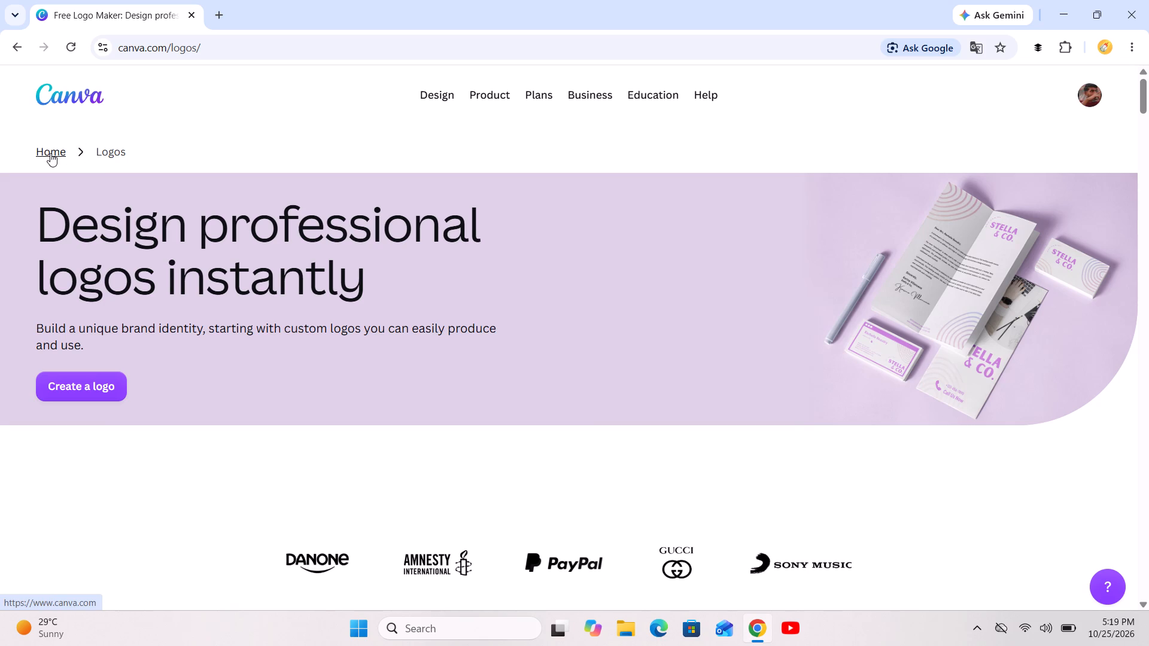
pyautogui.click(50, 153)
pyautogui.click(50, 153)
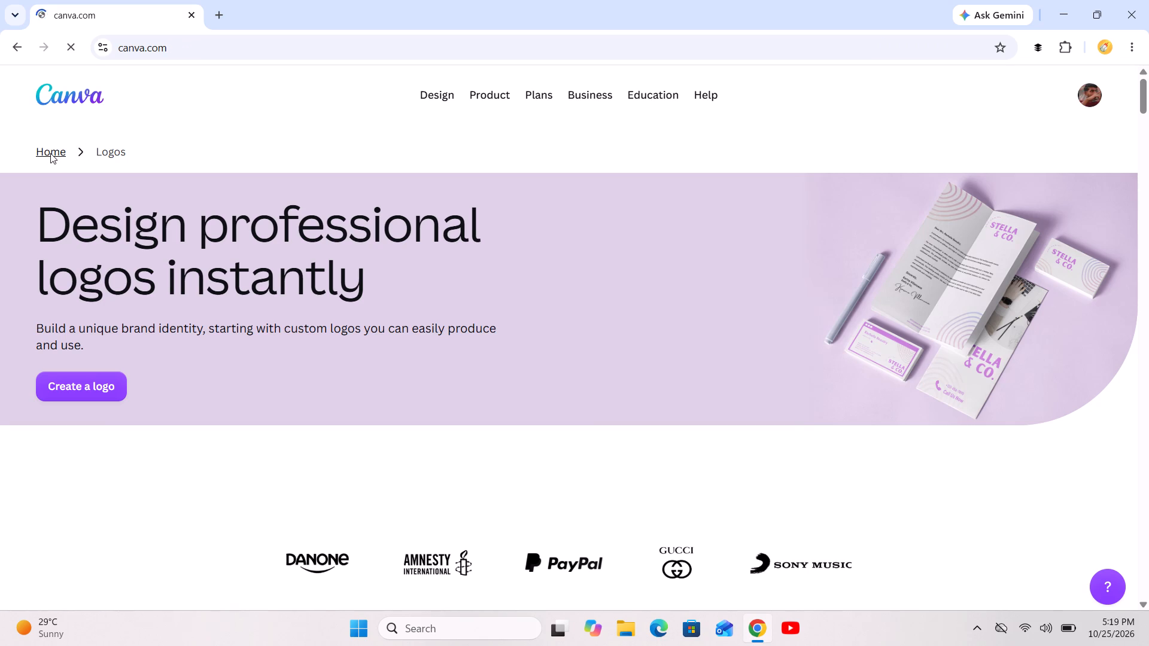
pyautogui.click(50, 153)
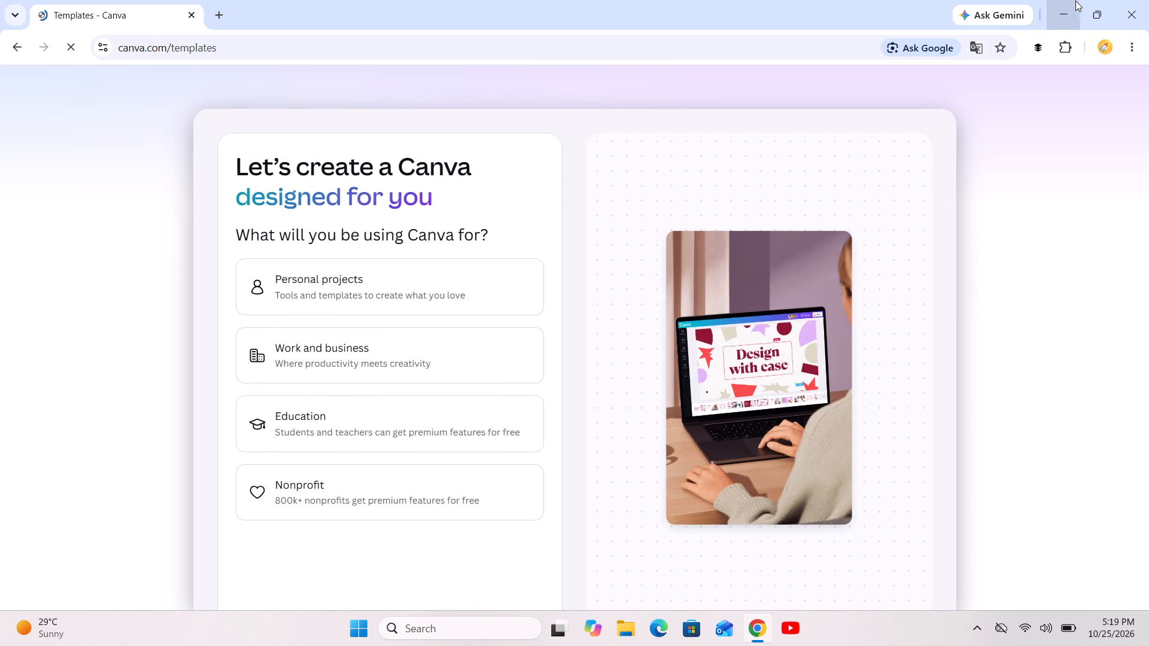
# Minimise the browser window and launch the Kuro app from the desktop.
pyautogui.click(1048, 16)
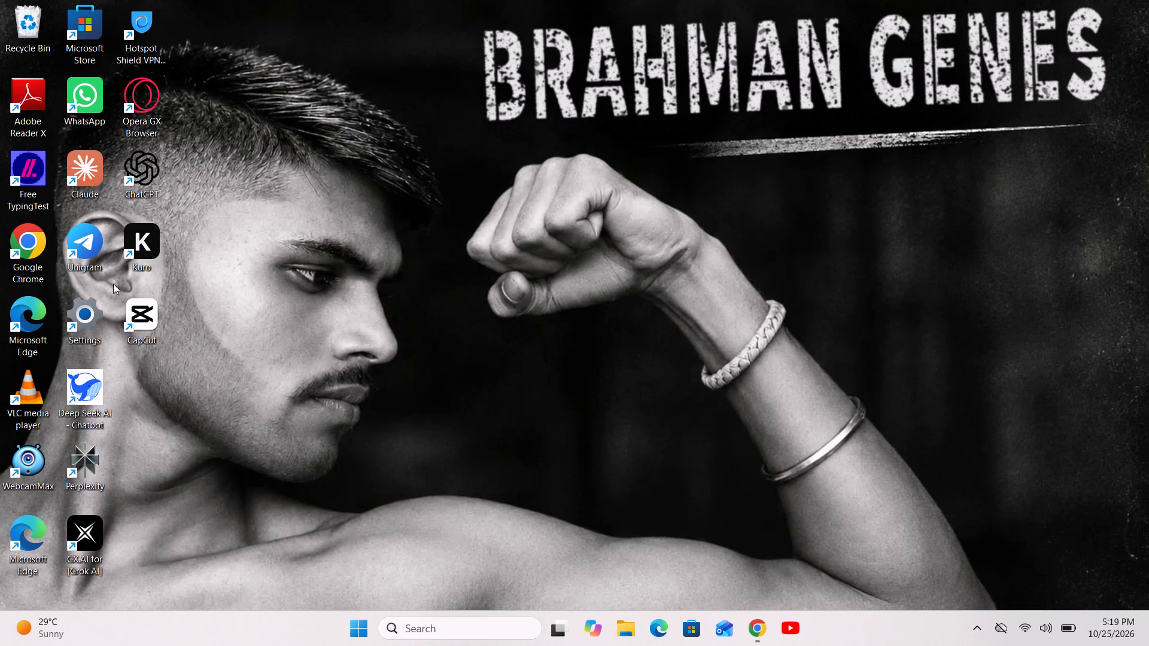
pyautogui.doubleClick(141, 247)
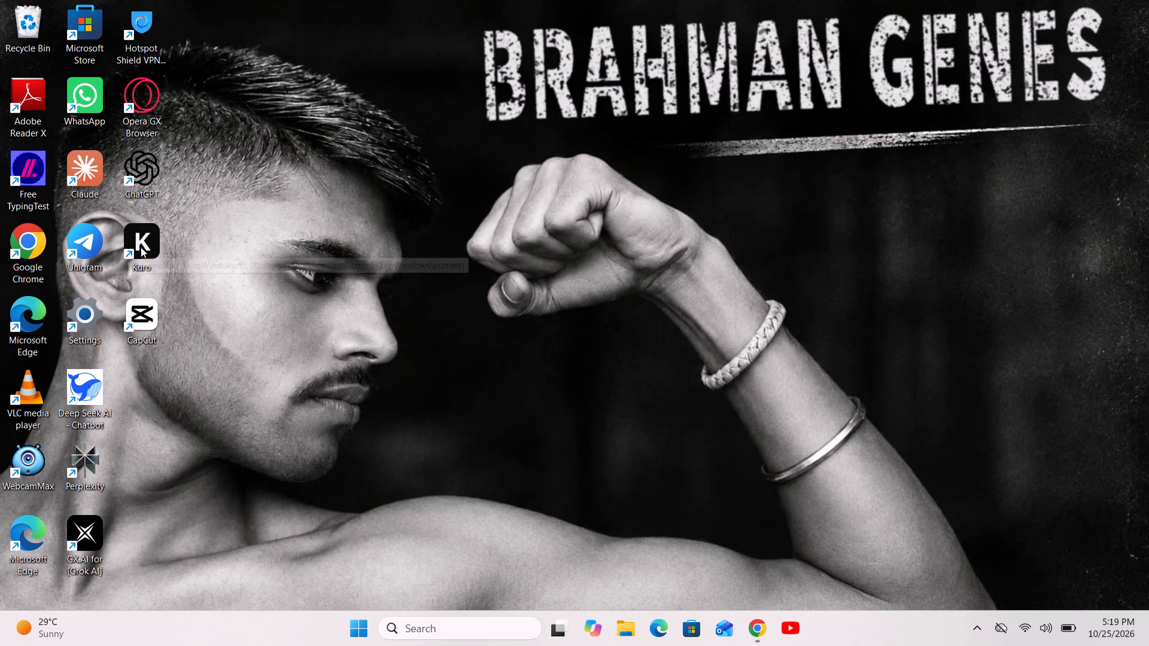
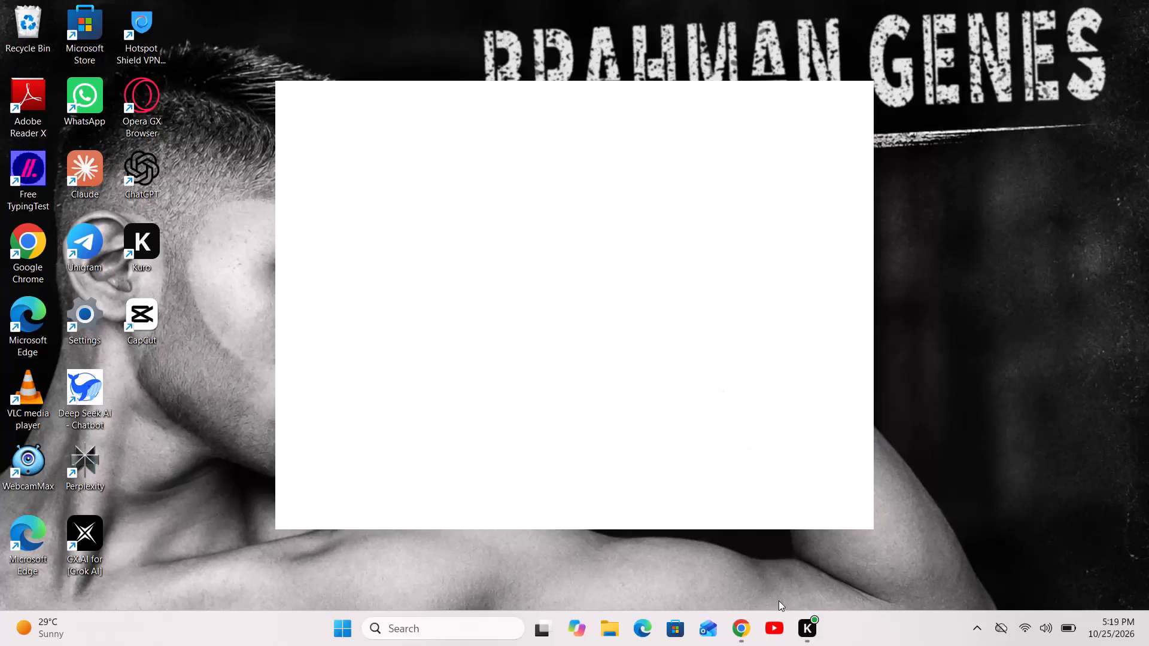
# Switch back to the Chrome window and return from the Canva templates page to the Free Logo Maker page.
pyautogui.click(740, 629)
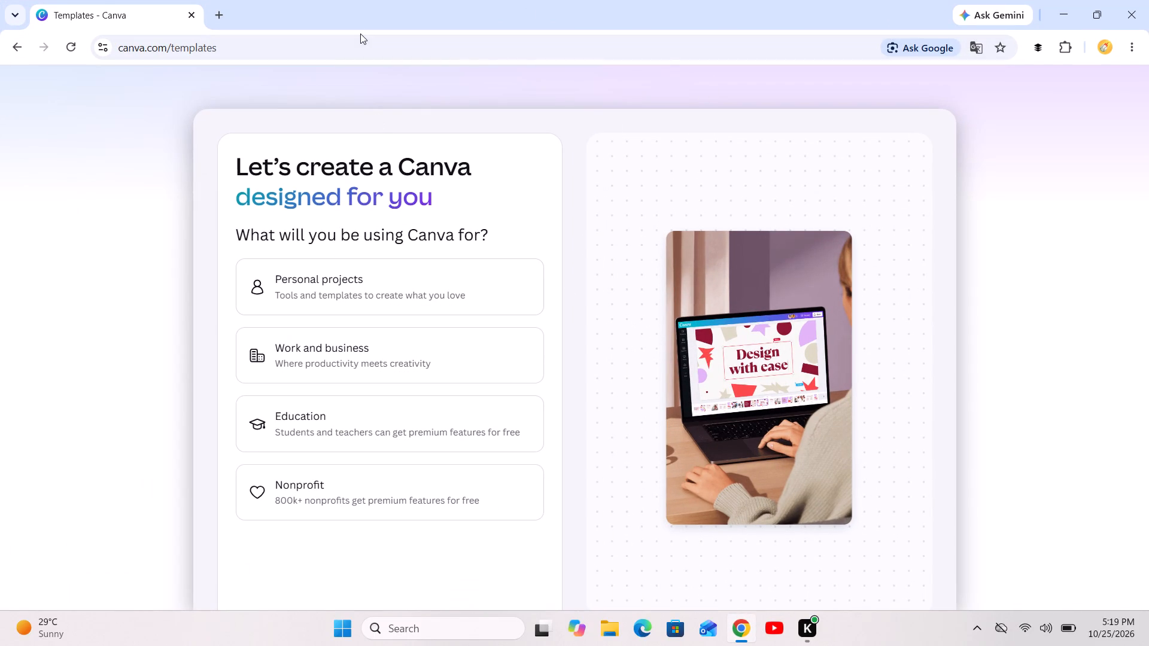
pyautogui.click(10, 53)
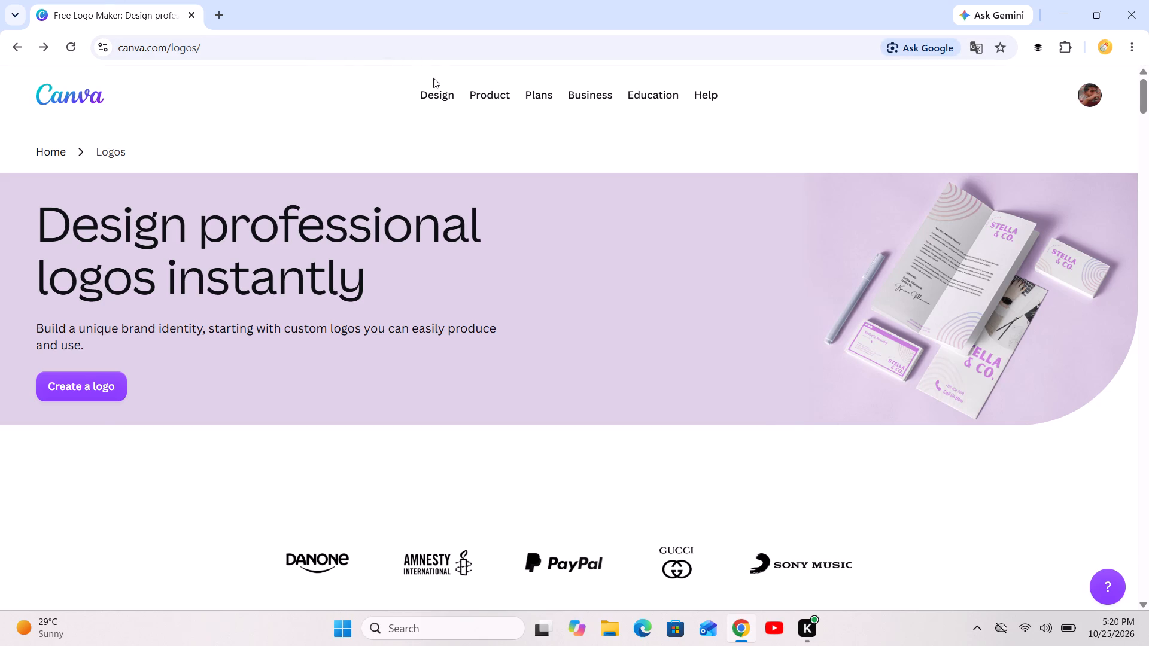
# Open the Logos page from the Images and photos group of Canva's Design categories.
pyautogui.click(442, 95)
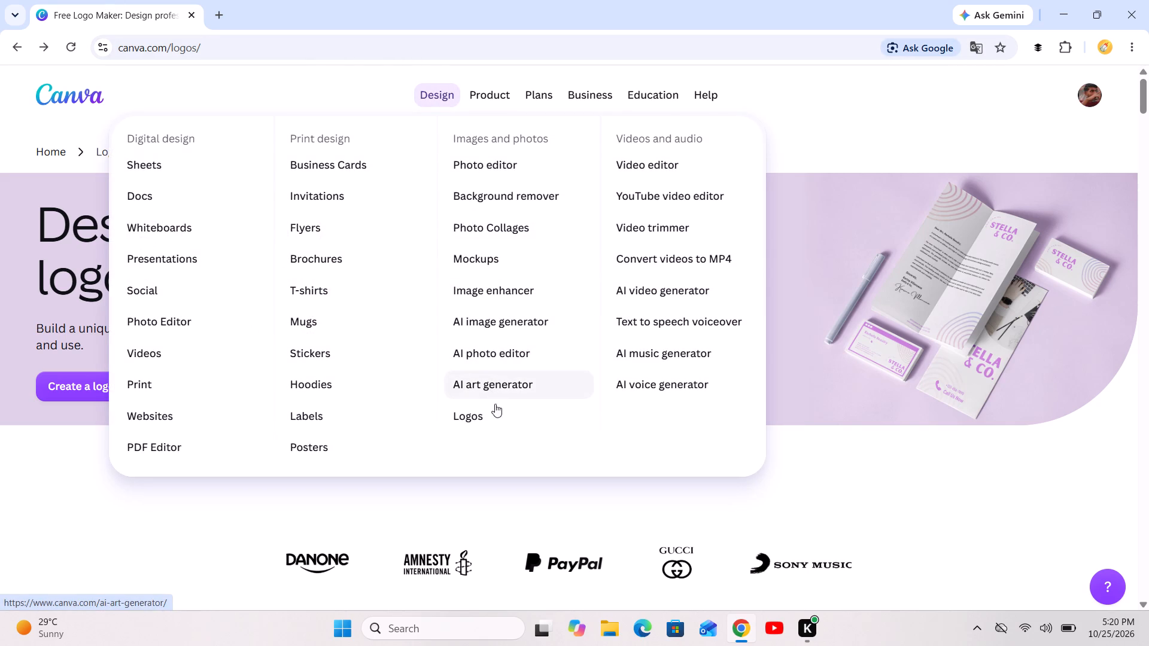
pyautogui.click(498, 412)
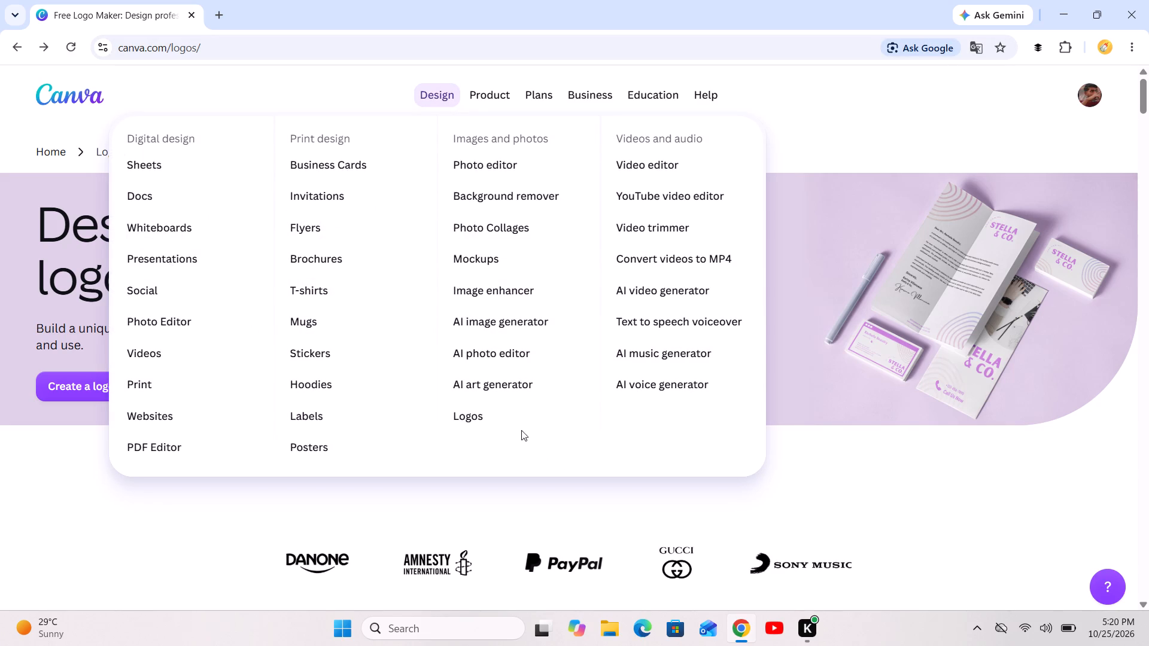
pyautogui.press('Return')
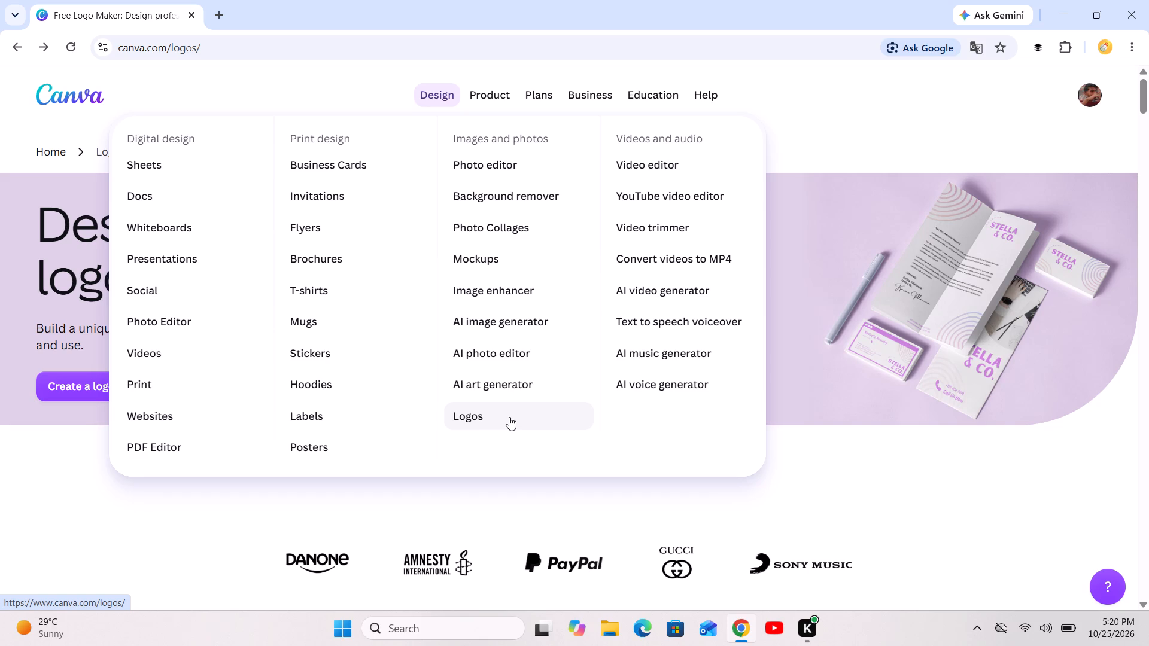
pyautogui.click(493, 449)
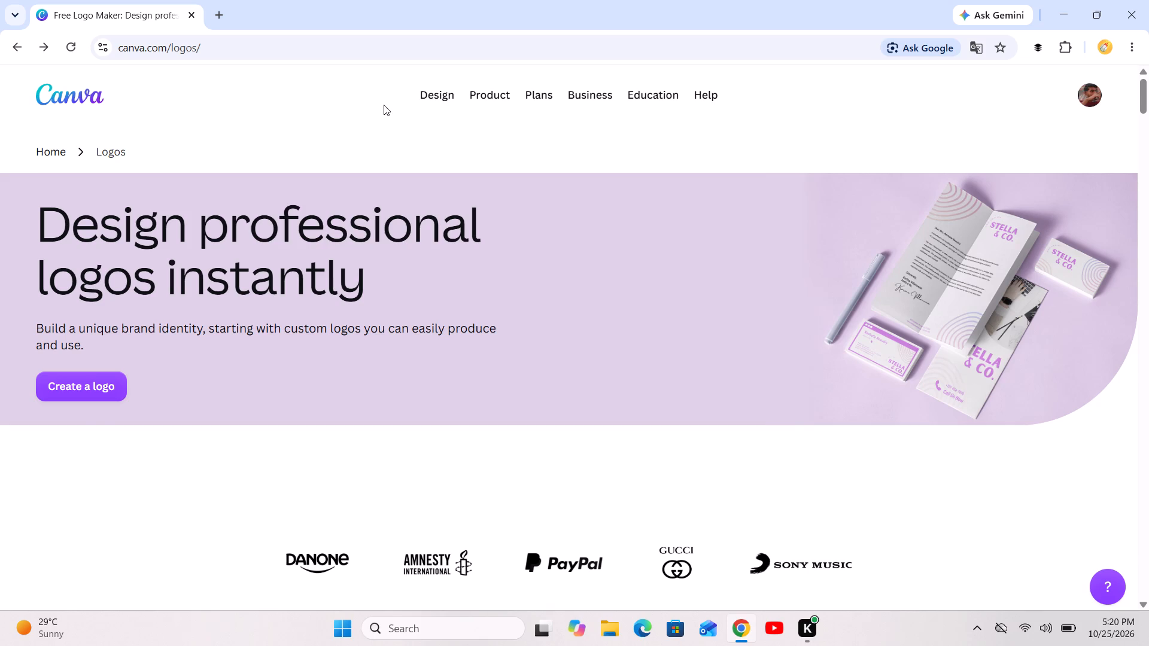
pyautogui.click(424, 87)
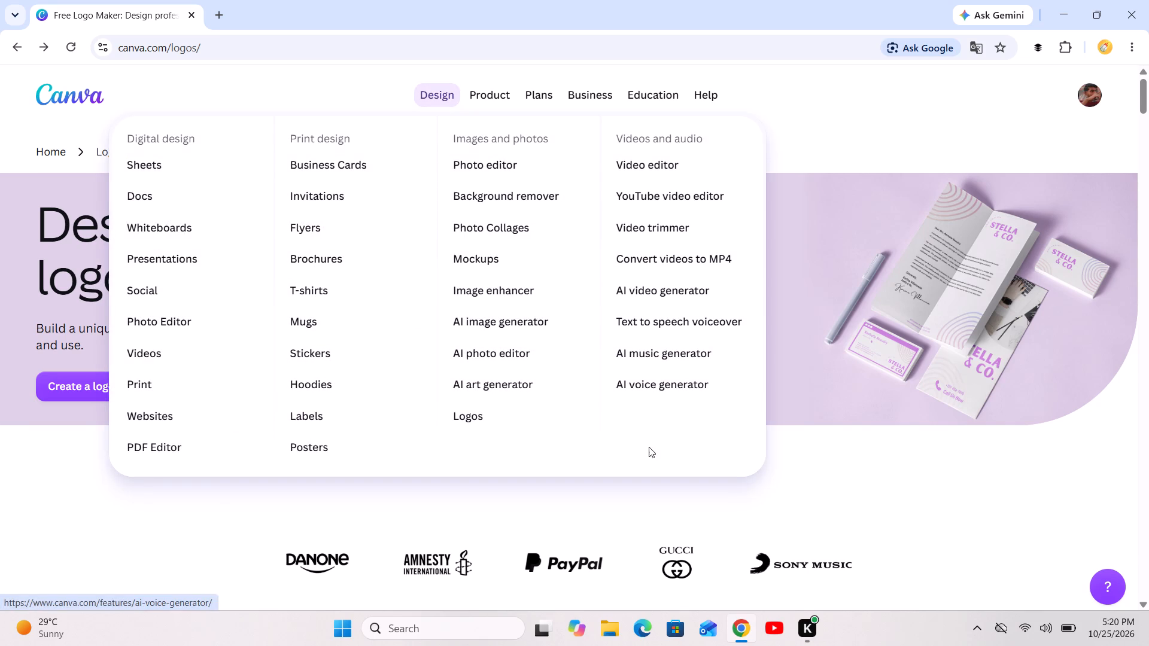
pyautogui.click(509, 418)
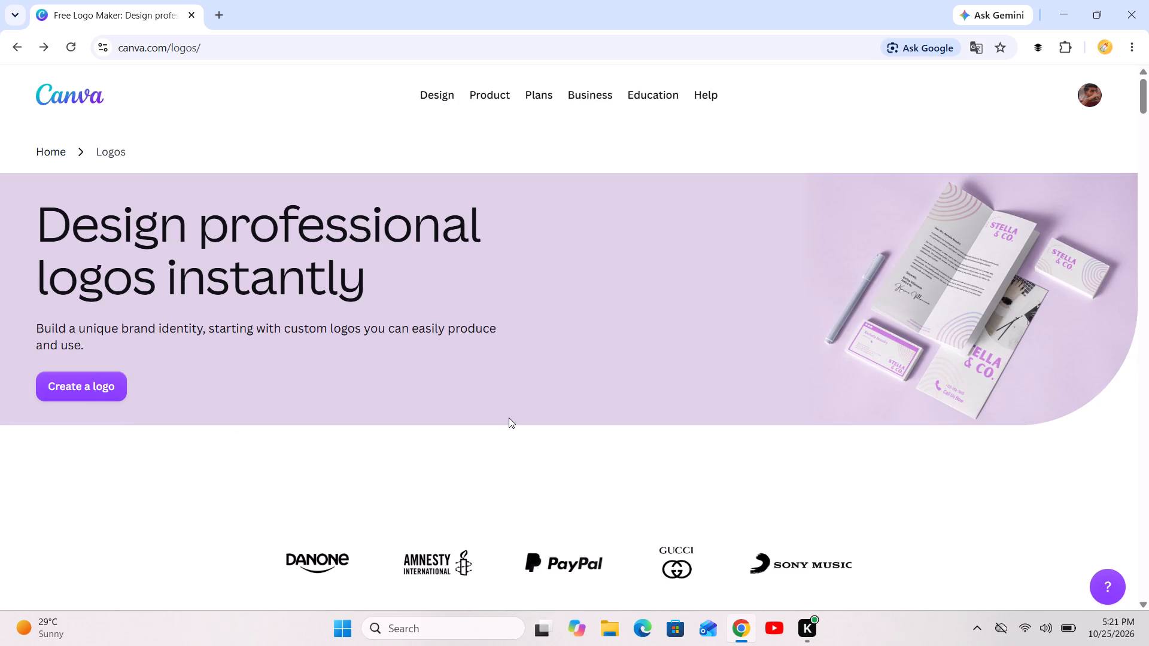
# Look through the logo maker page and create a new blank logo design from it.
pyautogui.press('Down')
pyautogui.press('Down')
pyautogui.press('Down')
pyautogui.press('Down')
pyautogui.press('Down')
pyautogui.press('Down')
pyautogui.press('Down')
pyautogui.press('Down')
pyautogui.press('Down')
pyautogui.press('Down')
pyautogui.press('Down')
pyautogui.press('Down')
pyautogui.press('Down')
pyautogui.press('Down')
pyautogui.press('Down')
pyautogui.press('Down')
pyautogui.press('Down')
pyautogui.press('Down')
pyautogui.press('Down')
pyautogui.press('Down')
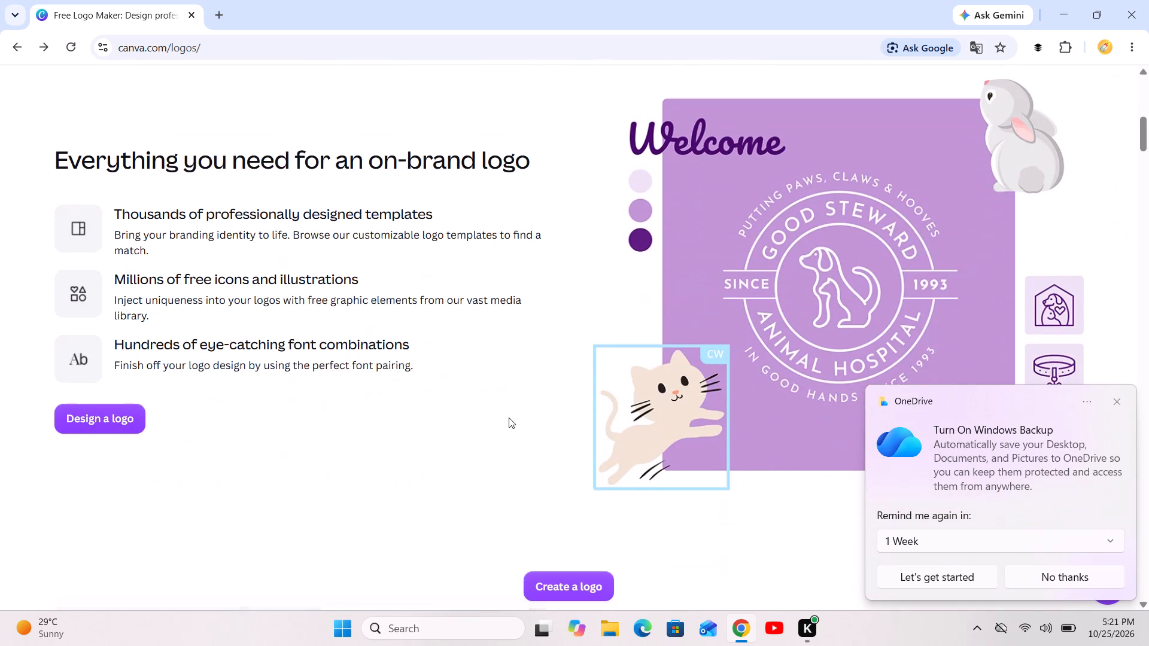
pyautogui.press('Down')
pyautogui.press('Down')
pyautogui.press('Down')
pyautogui.press('Down')
pyautogui.press('Down')
pyautogui.press('Down')
pyautogui.press('Down')
pyautogui.press('Down')
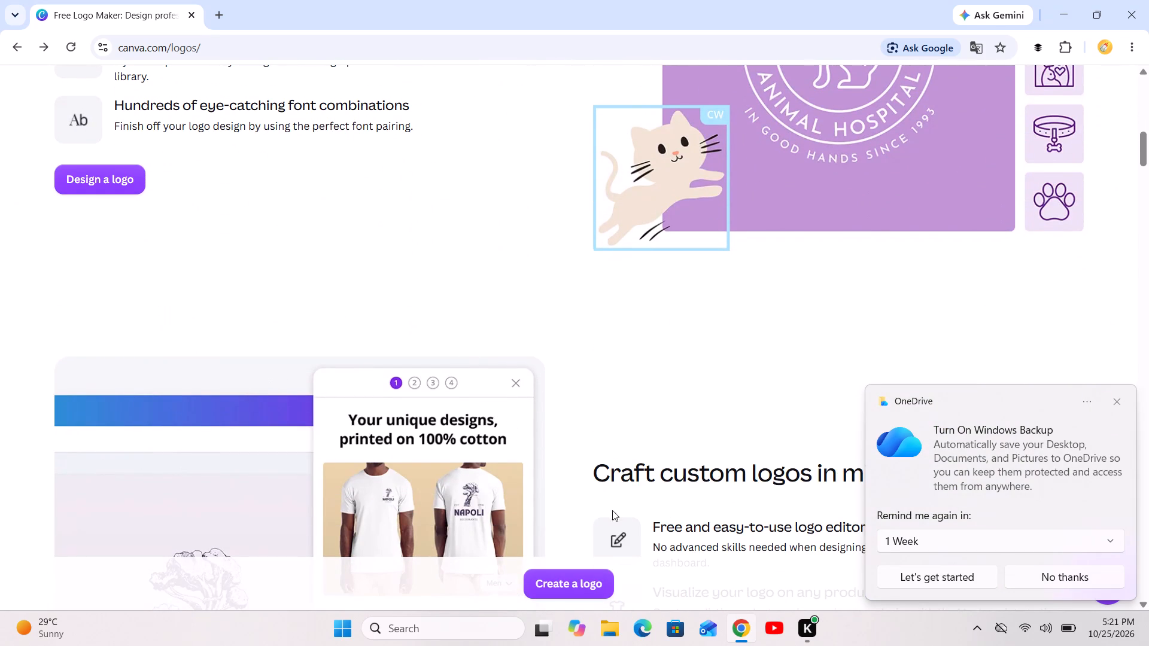
pyautogui.click(569, 580)
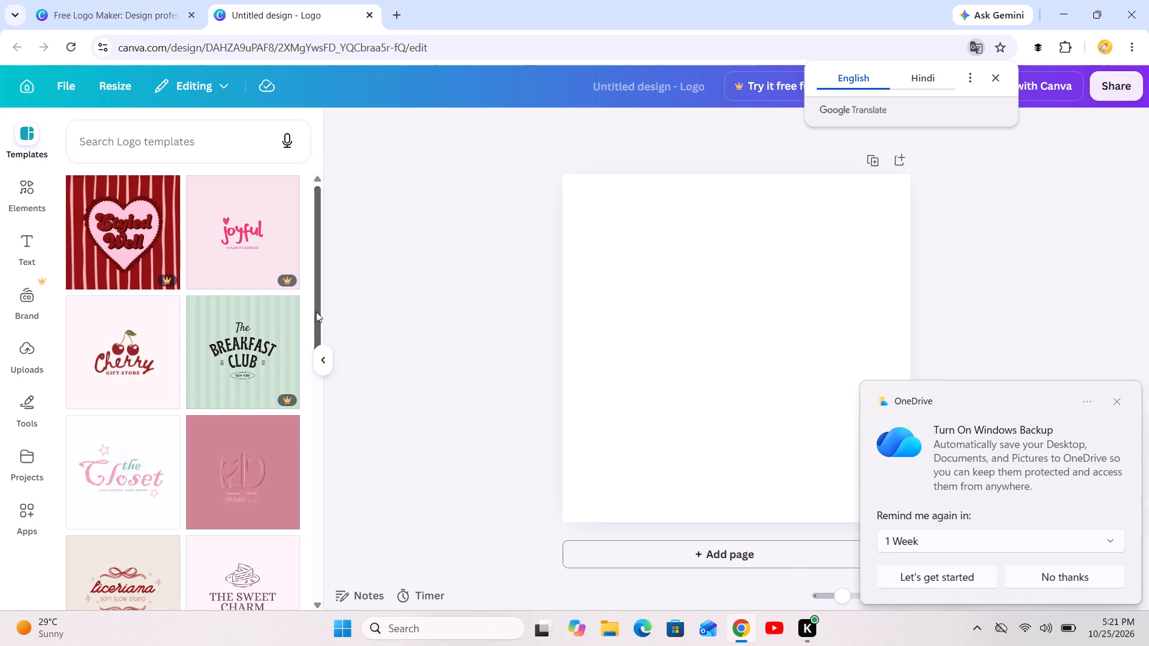
# Browse the logo templates, apply the Cherry Gift Store template to the blank page, and deselect the design.
pyautogui.moveTo(318, 312); pyautogui.dragTo(329, 351)
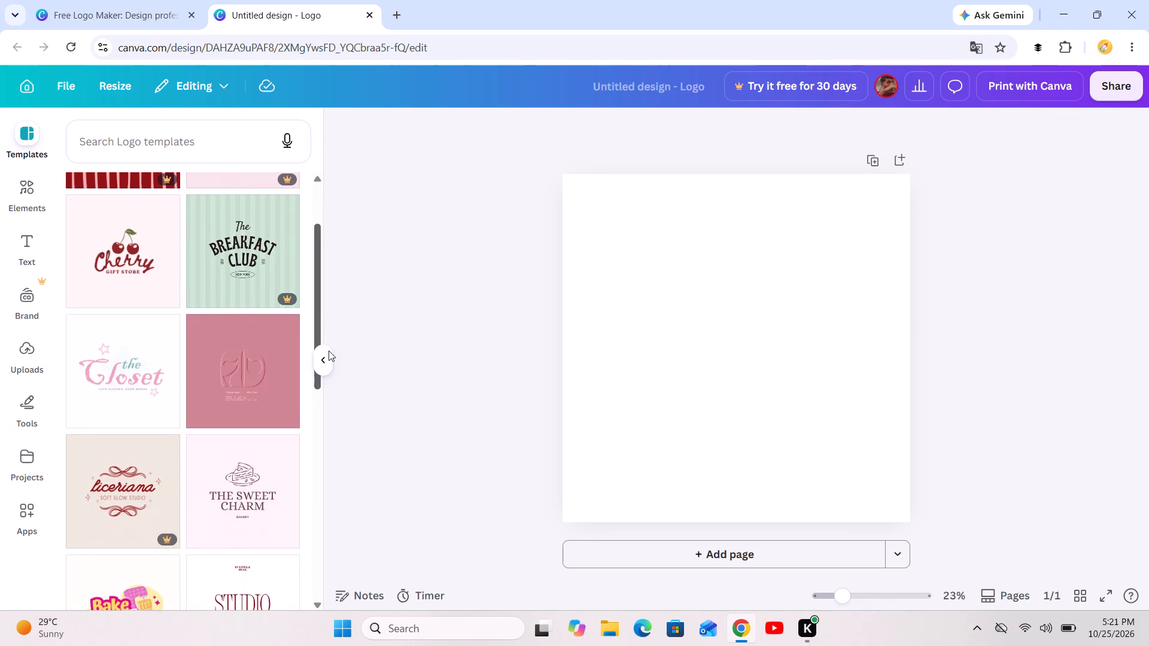
pyautogui.moveTo(329, 351); pyautogui.dragTo(330, 429)
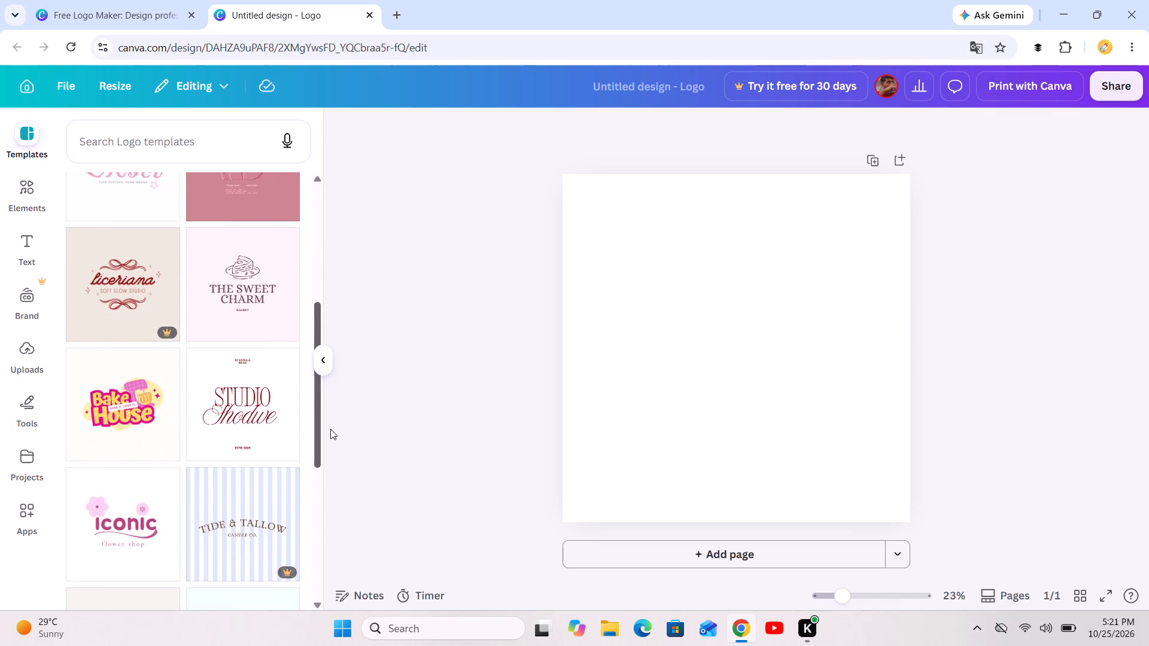
pyautogui.moveTo(330, 429); pyautogui.dragTo(342, 522)
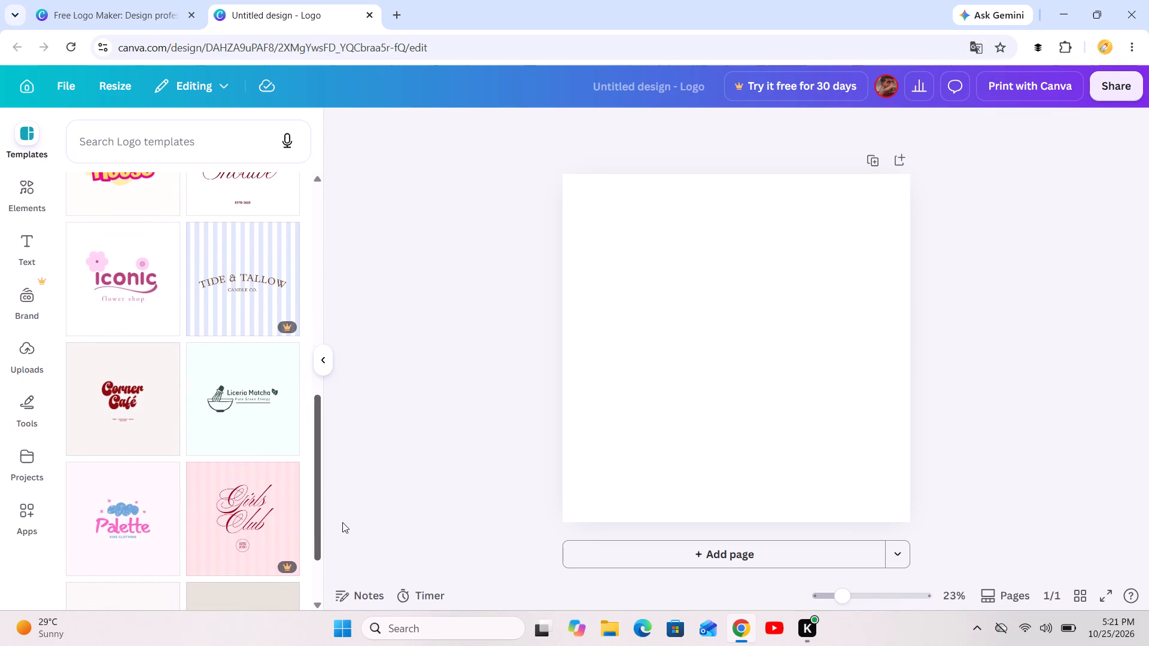
pyautogui.moveTo(342, 522); pyautogui.dragTo(337, 499)
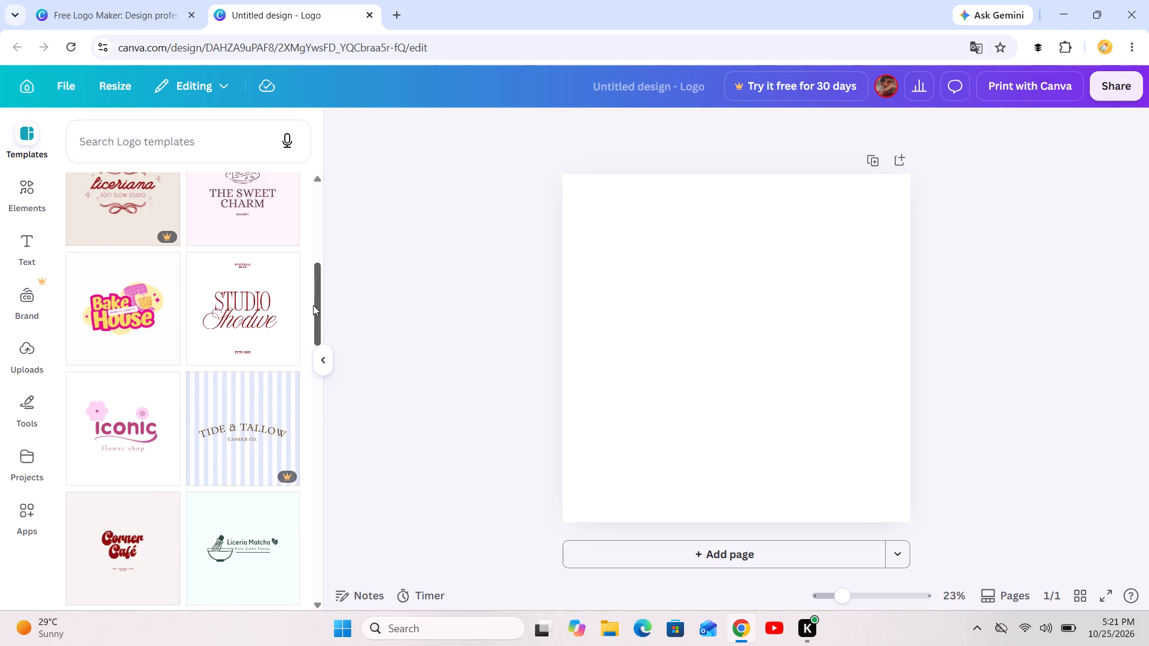
pyautogui.moveTo(313, 305); pyautogui.dragTo(326, 228)
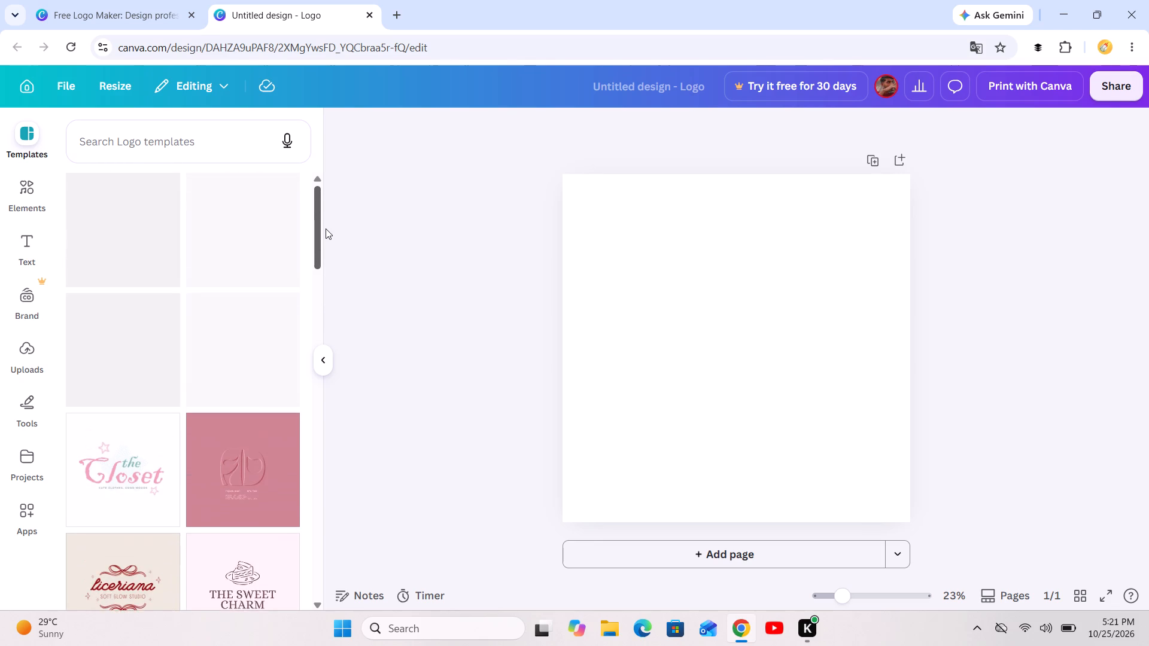
pyautogui.moveTo(326, 228); pyautogui.dragTo(326, 227)
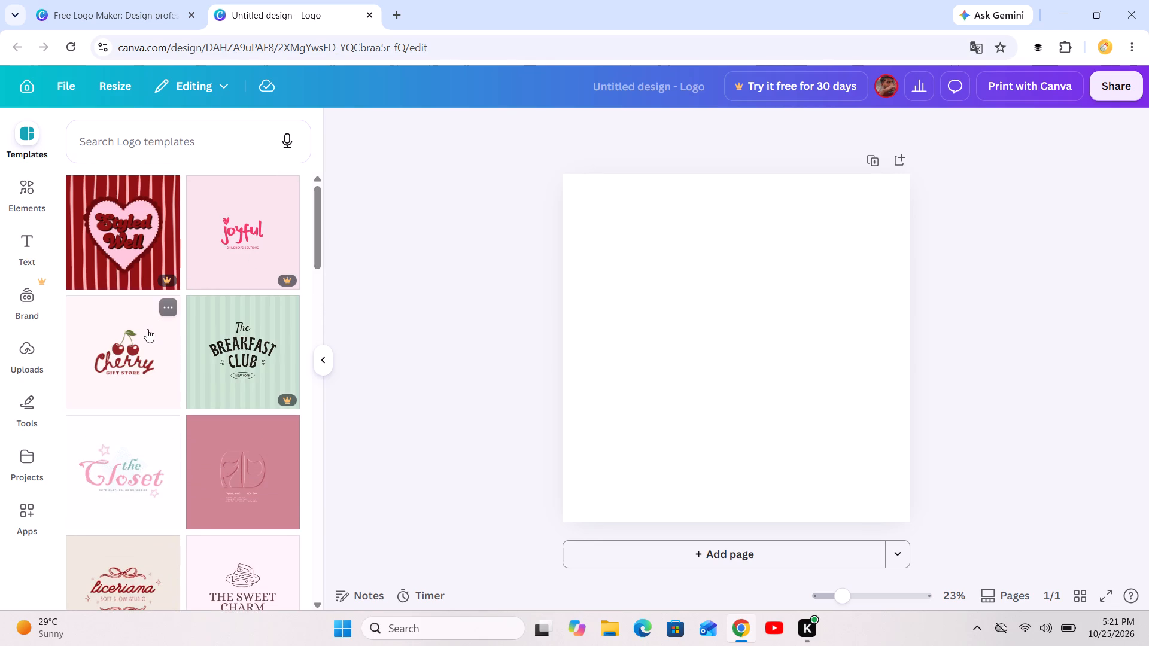
pyautogui.click(145, 330)
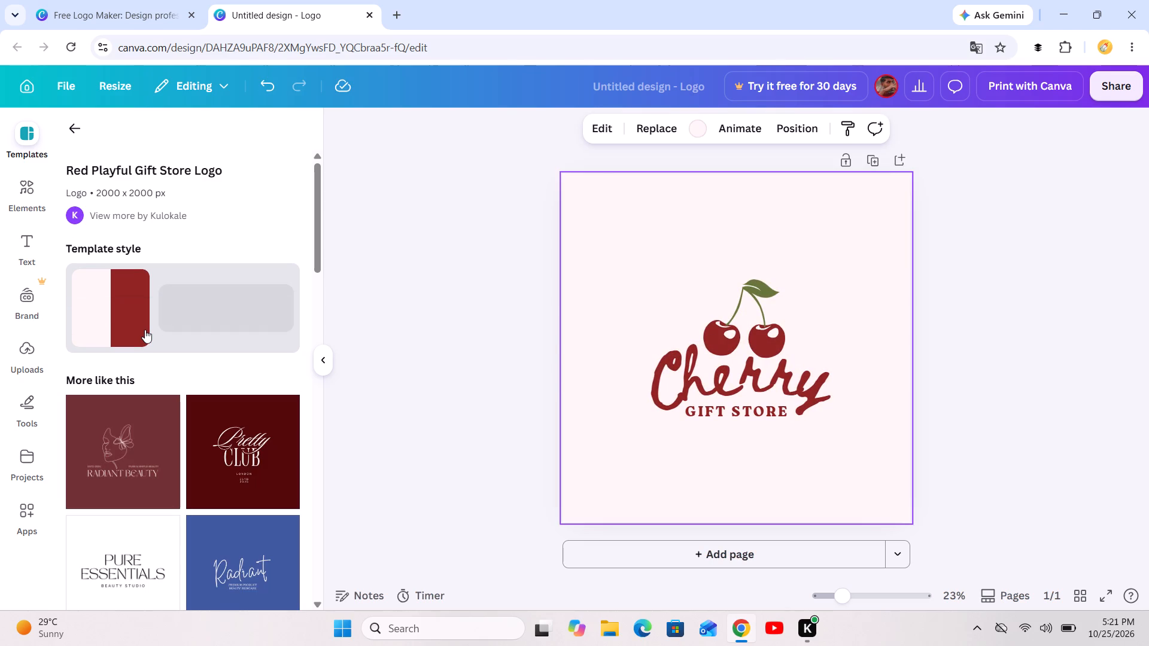
pyautogui.click(481, 273)
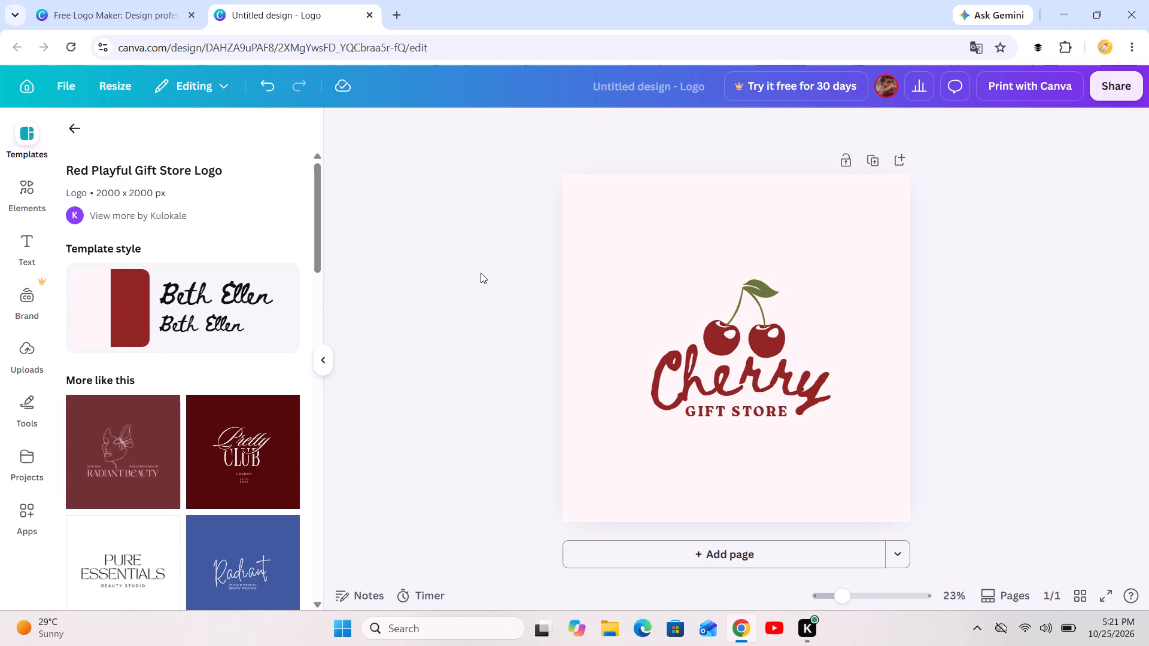
pyautogui.click(378, 219)
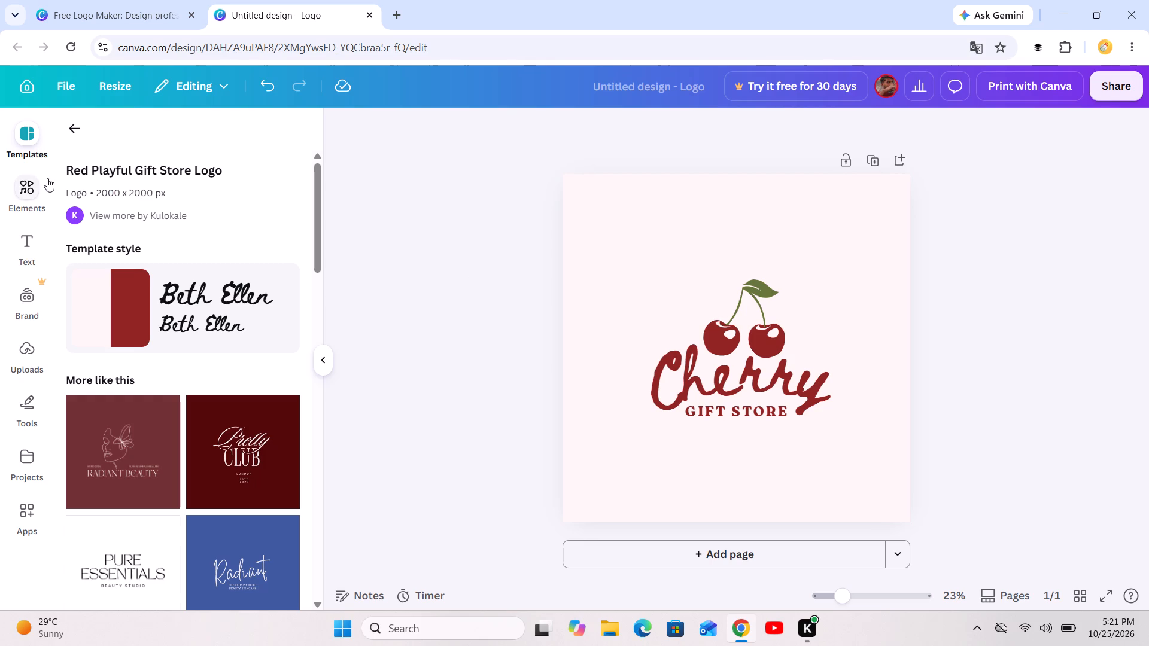
# Open the Elements library for the logo design.
pyautogui.click(47, 178)
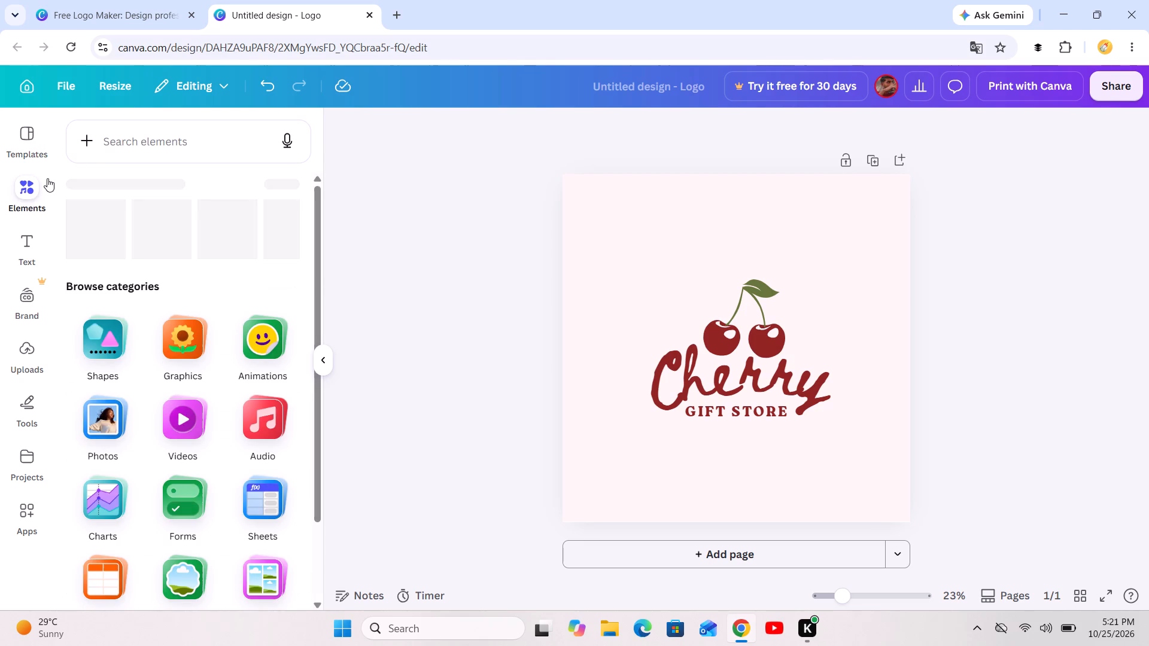
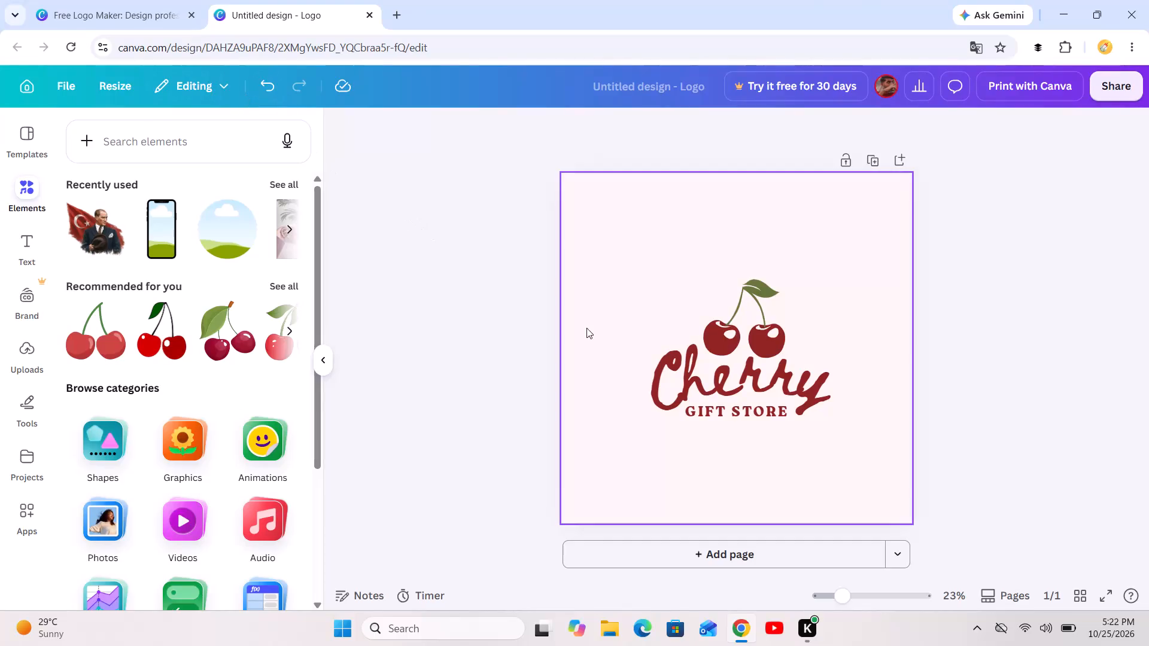
# Delete the Cherry and GIFT STORE texts from the logo, keeping the cherry graphic.
pyautogui.click(671, 362)
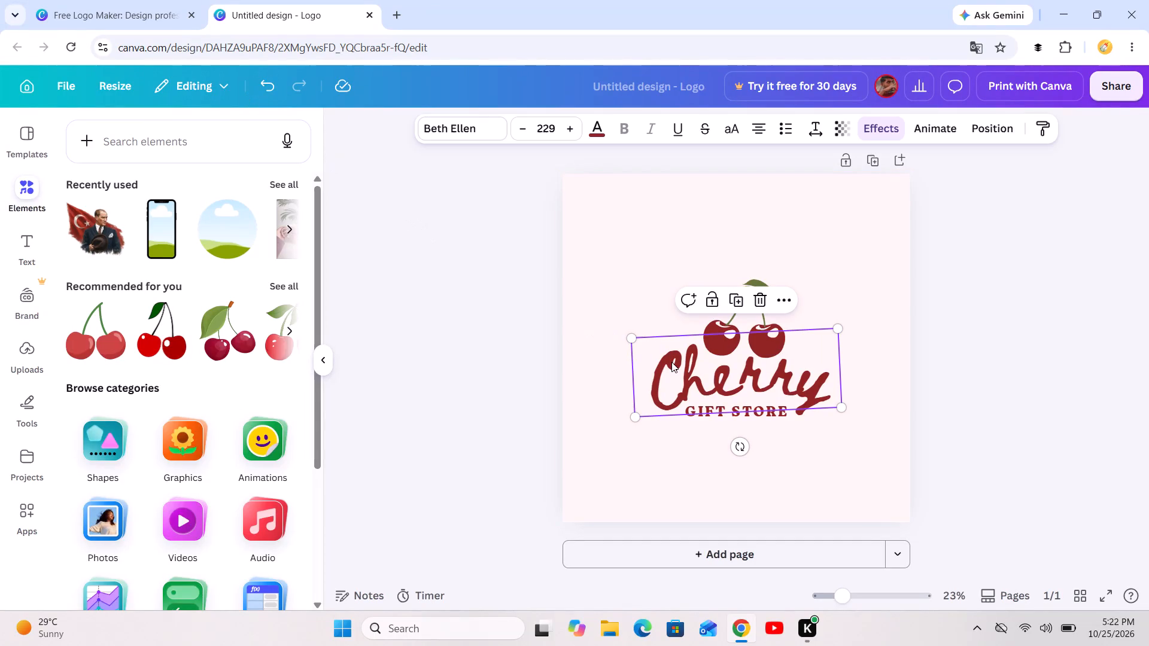
pyautogui.click(756, 297)
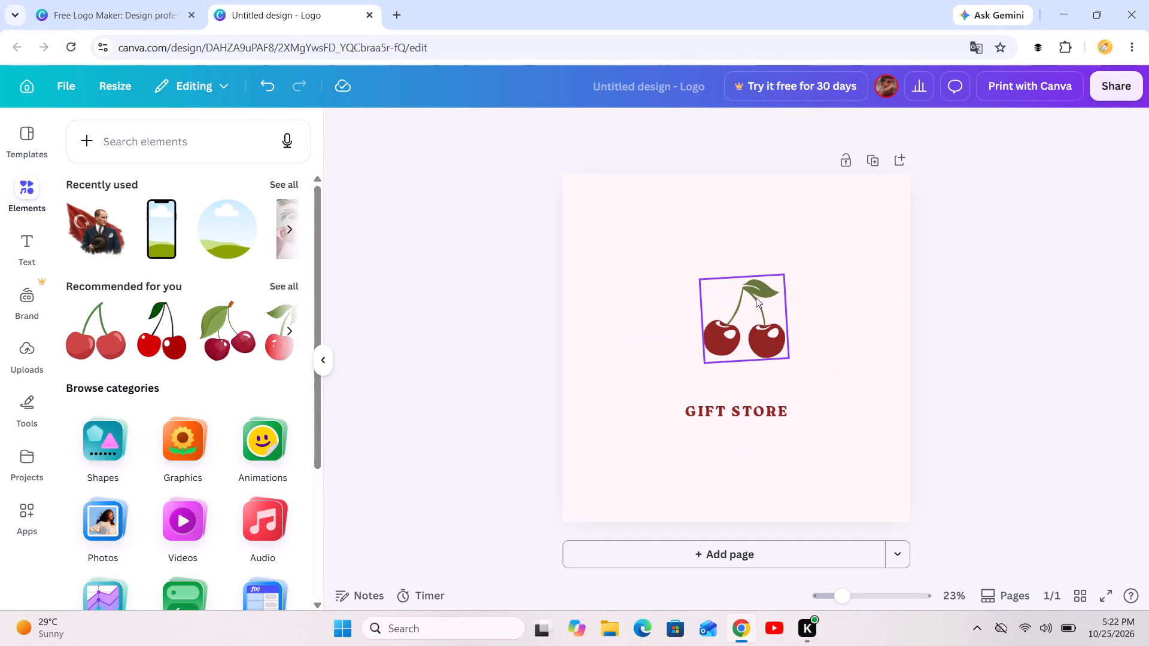
pyautogui.click(750, 407)
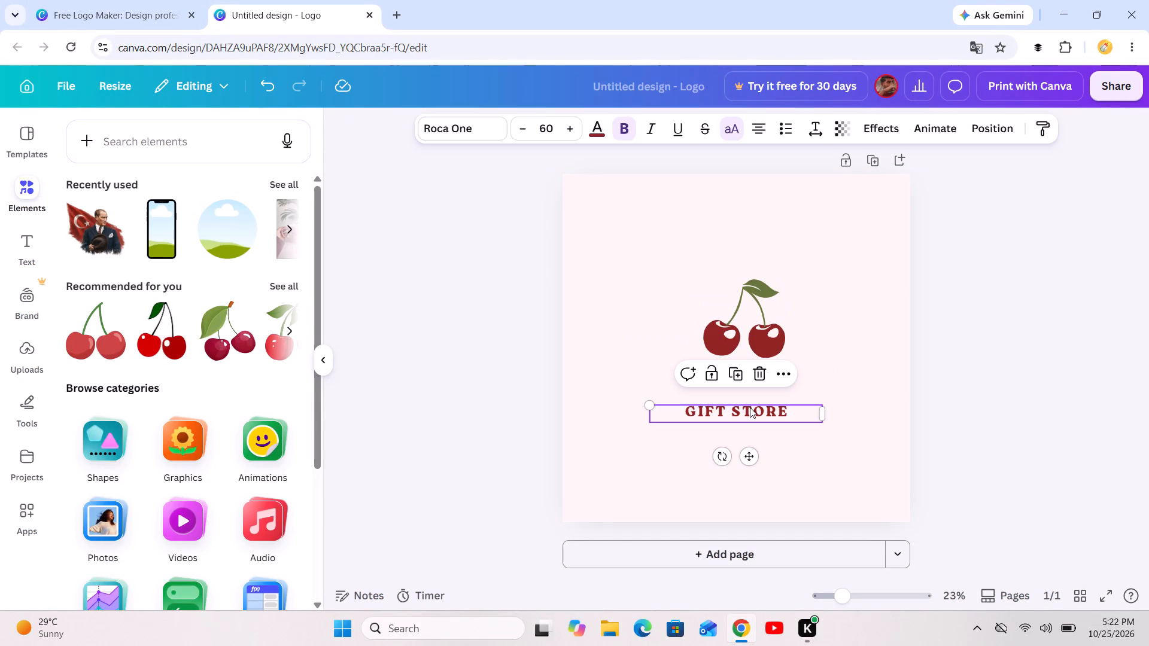
pyautogui.click(765, 376)
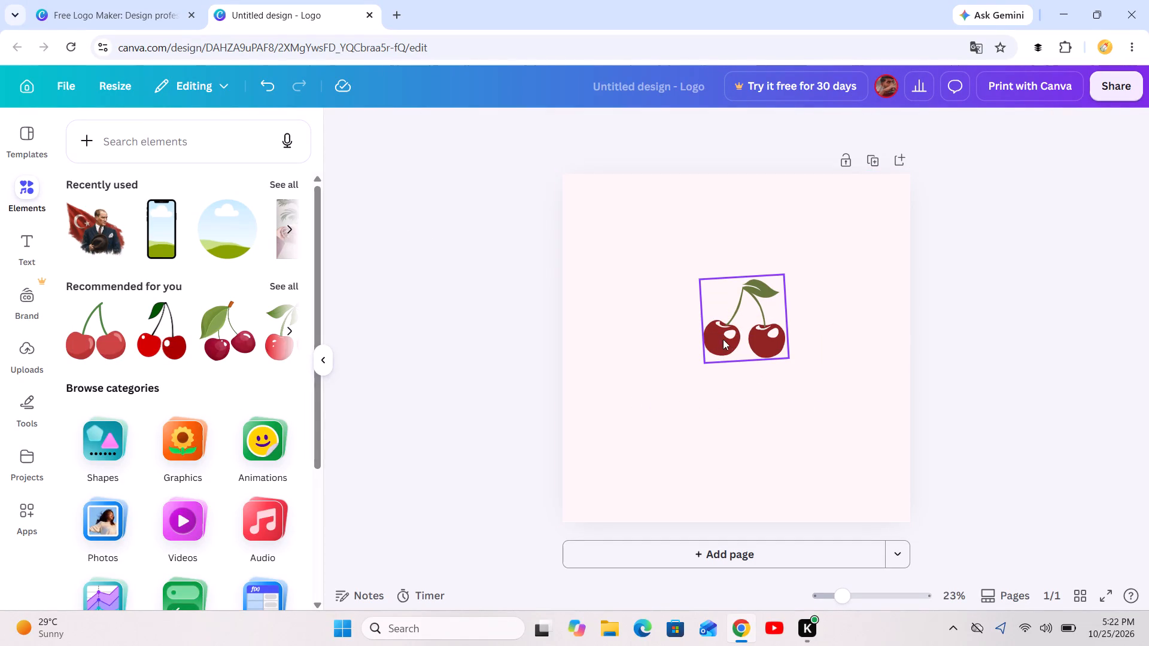
# Enlarge the cherry graphic slightly from its upper-left corner.
pyautogui.click(727, 340)
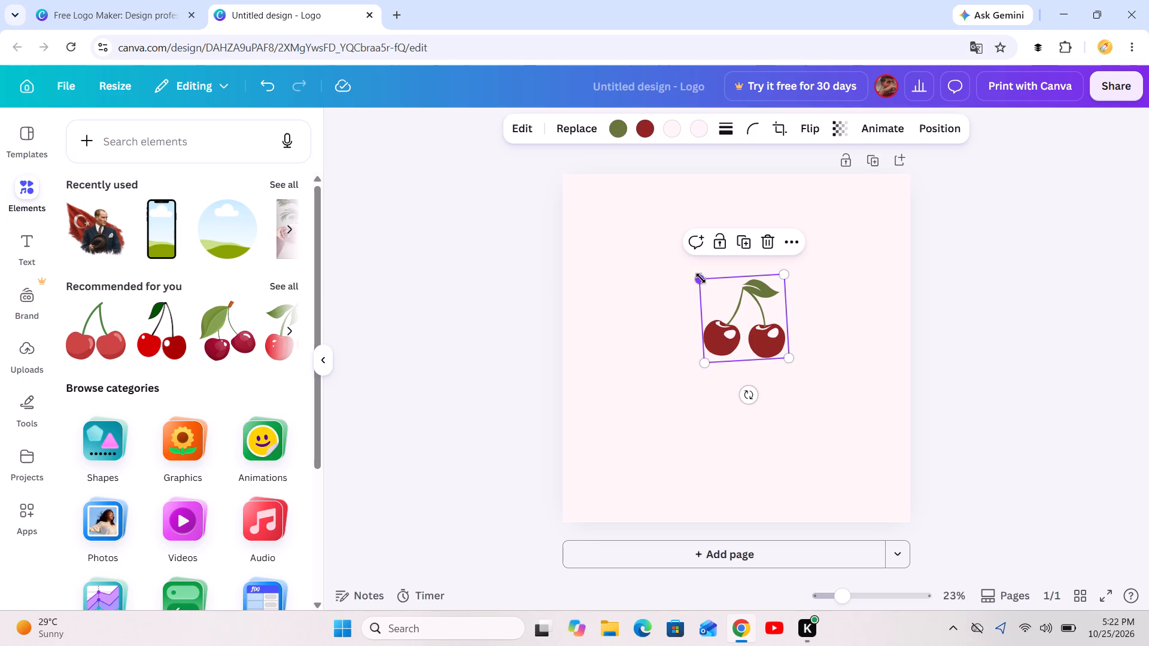
pyautogui.moveTo(701, 278); pyautogui.dragTo(688, 269)
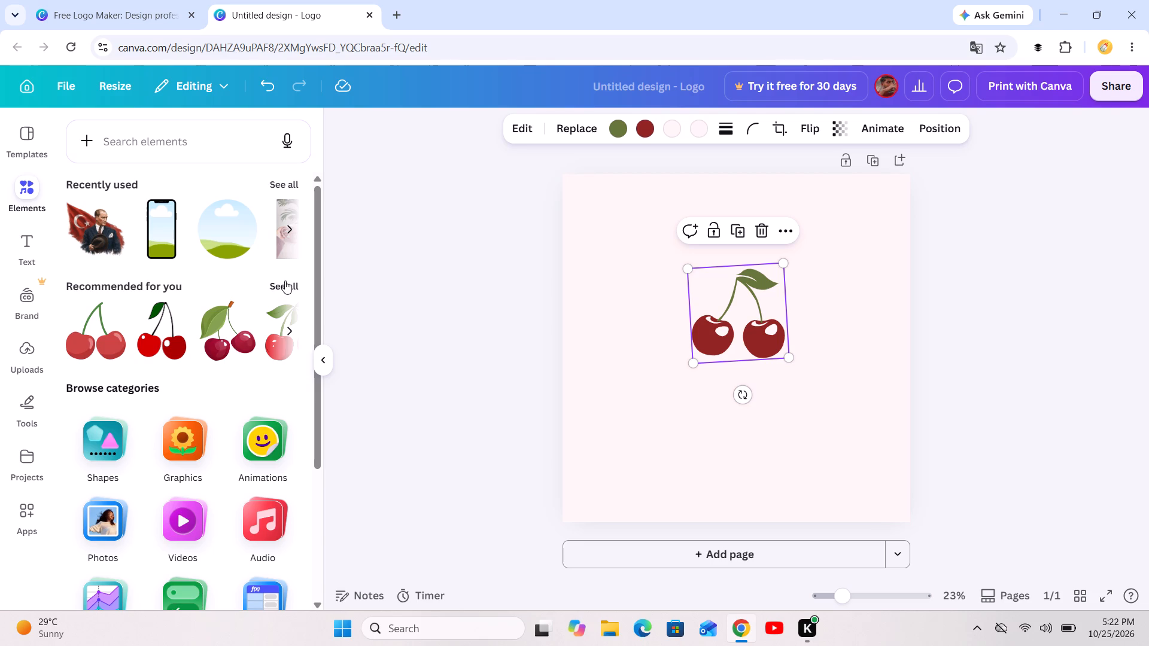
# Browse all recommended elements and add the L-shaped strawberry and flower border to the logo page.
pyautogui.click(285, 281)
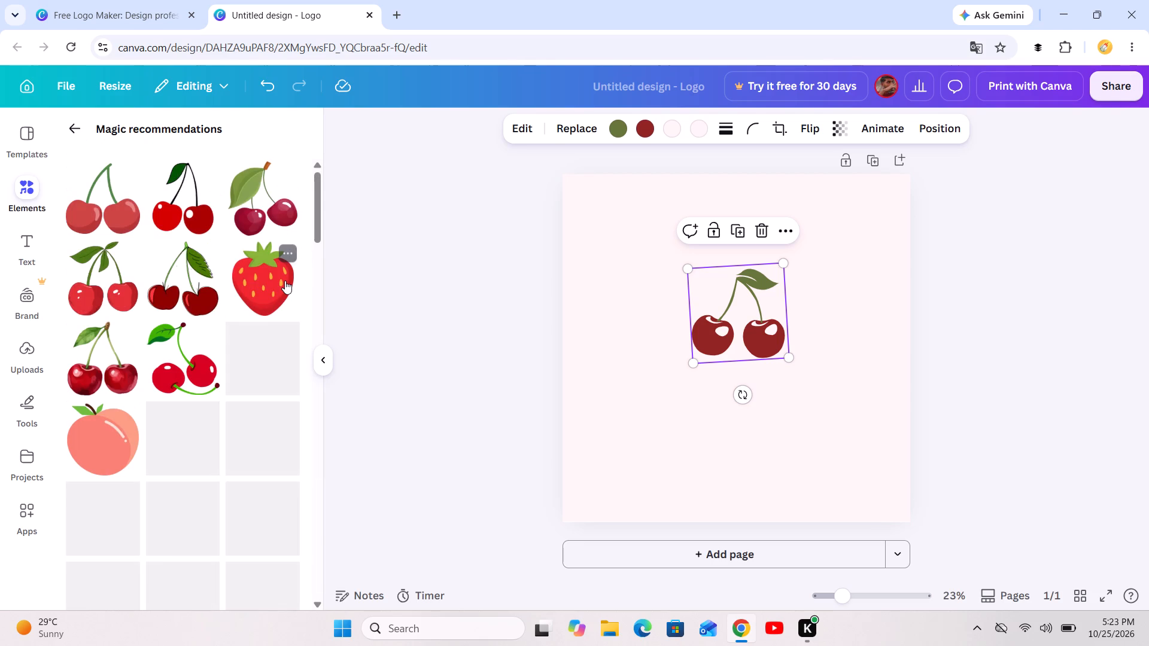
pyautogui.moveTo(320, 212); pyautogui.dragTo(320, 234)
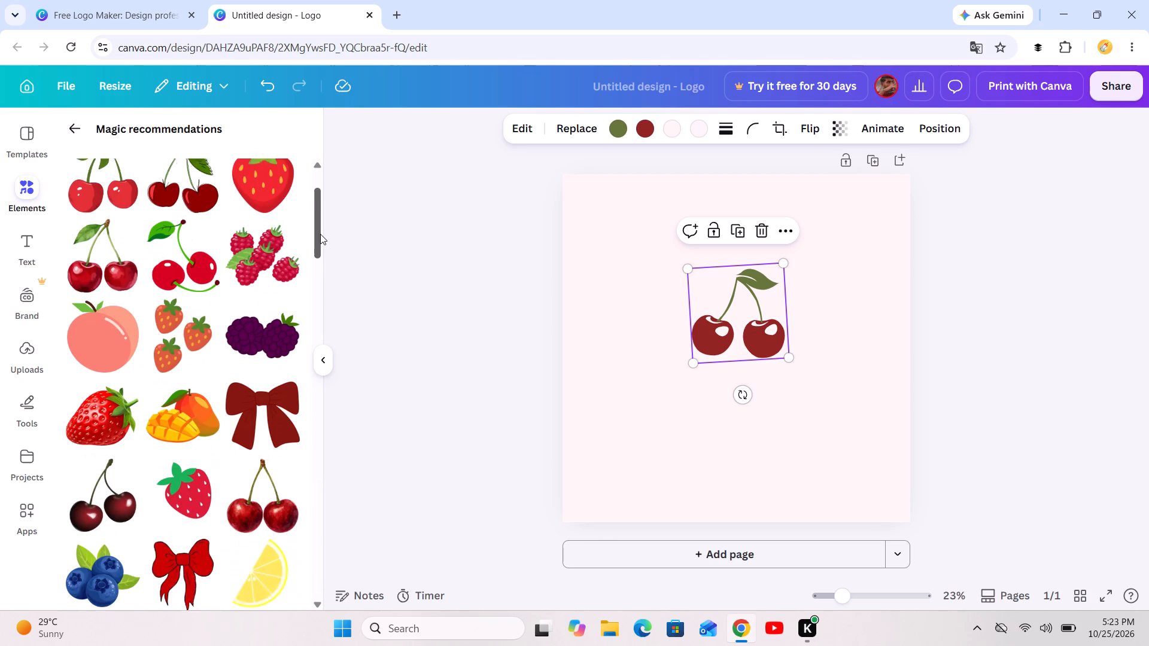
pyautogui.moveTo(320, 234); pyautogui.dragTo(321, 238)
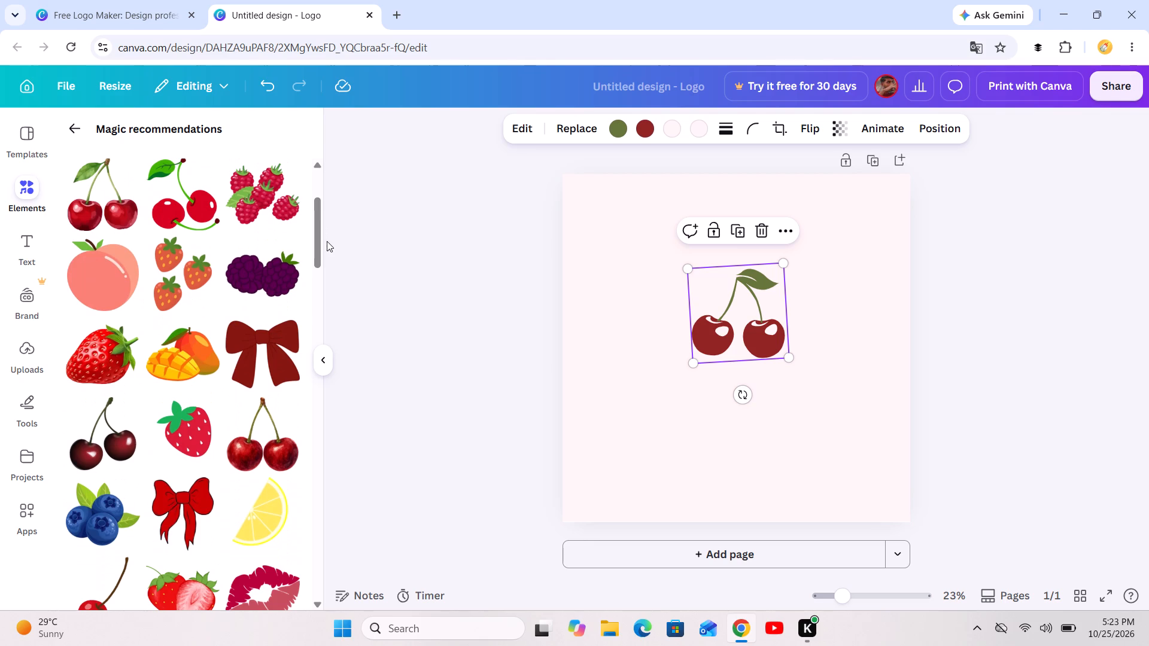
pyautogui.moveTo(313, 243); pyautogui.dragTo(321, 273)
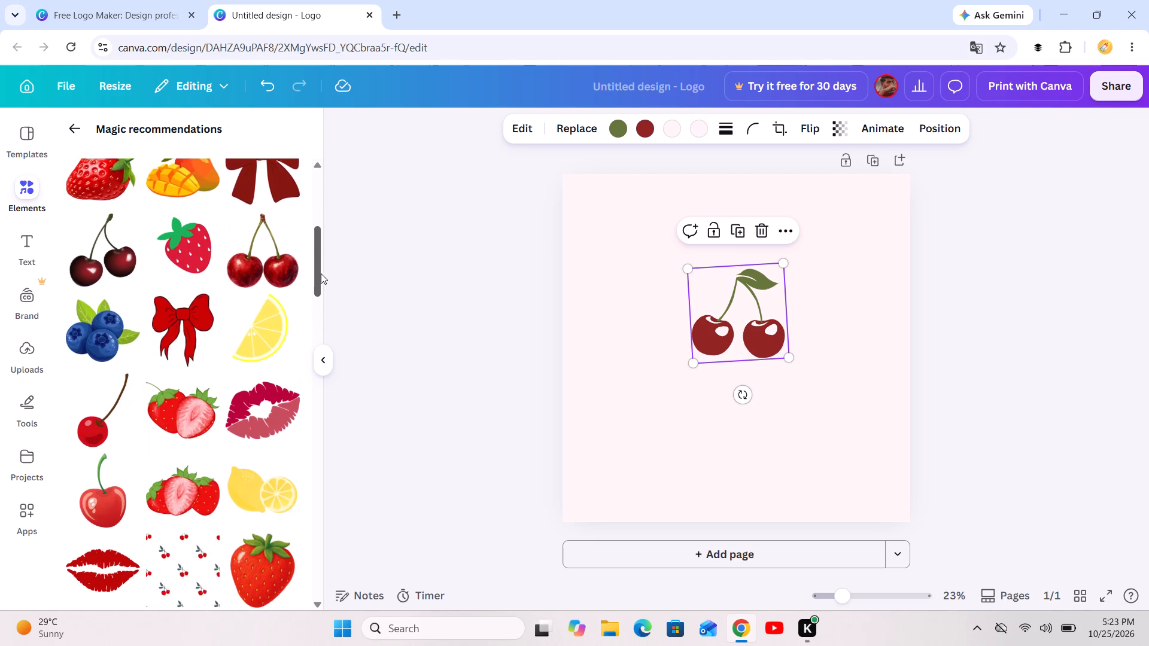
pyautogui.moveTo(321, 273); pyautogui.dragTo(320, 292)
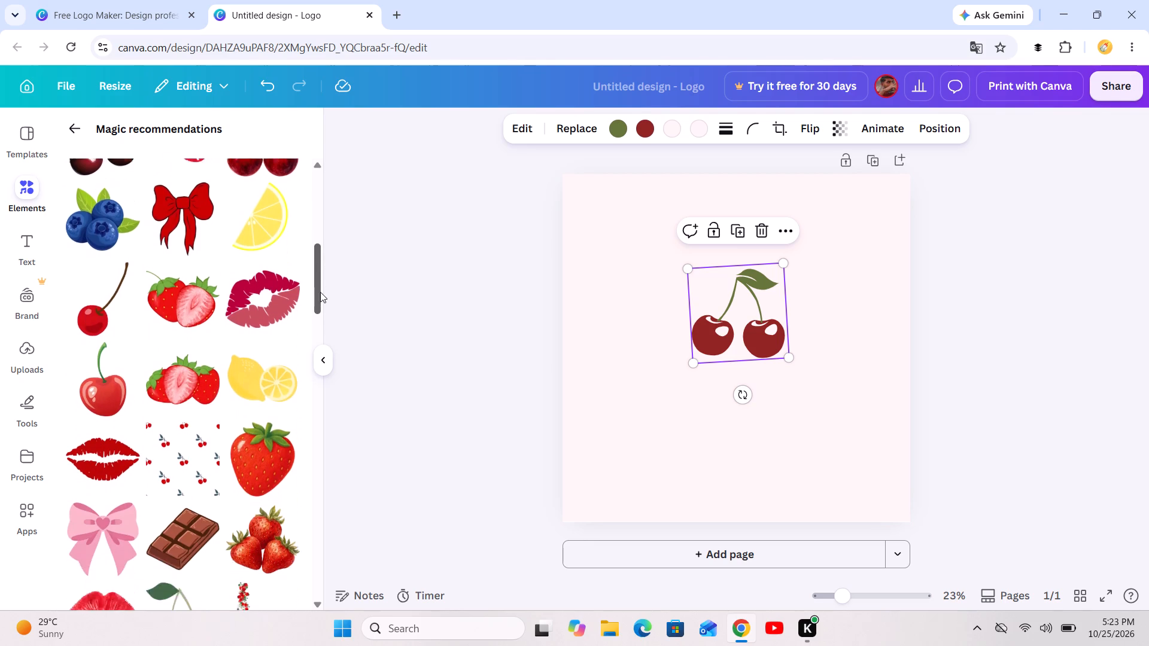
pyautogui.moveTo(320, 292); pyautogui.dragTo(319, 345)
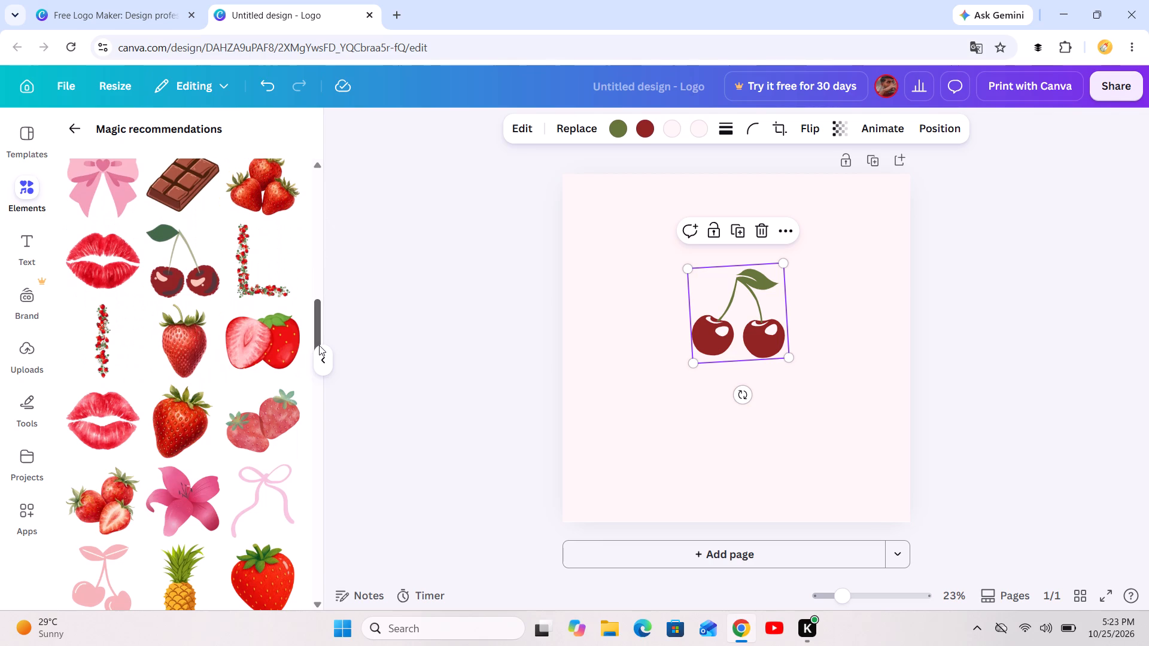
pyautogui.moveTo(319, 345); pyautogui.dragTo(319, 337)
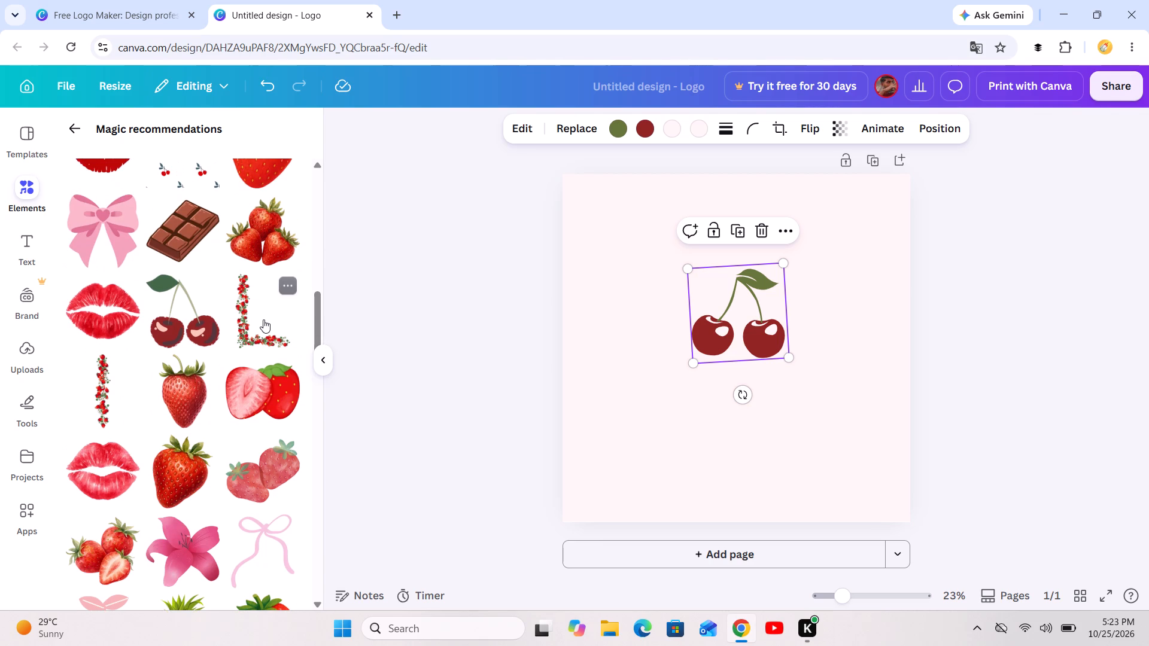
pyautogui.click(263, 320)
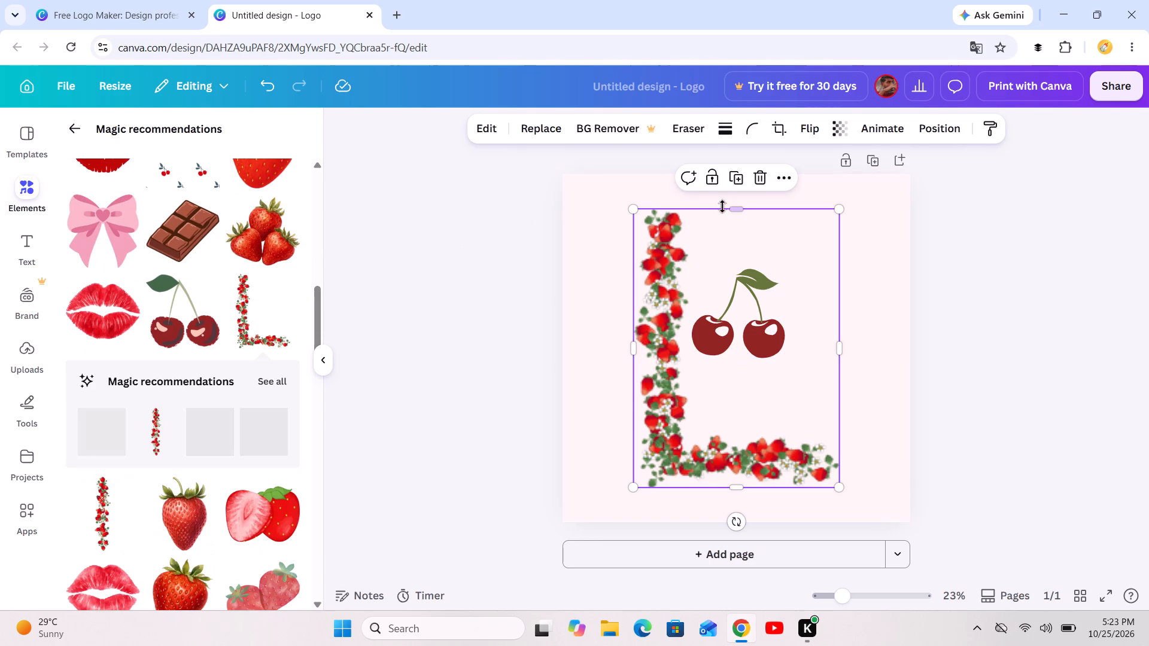
# Enlarge the L-shaped strawberry border so it reaches the page's top, left and bottom edges.
pyautogui.moveTo(636, 204); pyautogui.dragTo(551, 204)
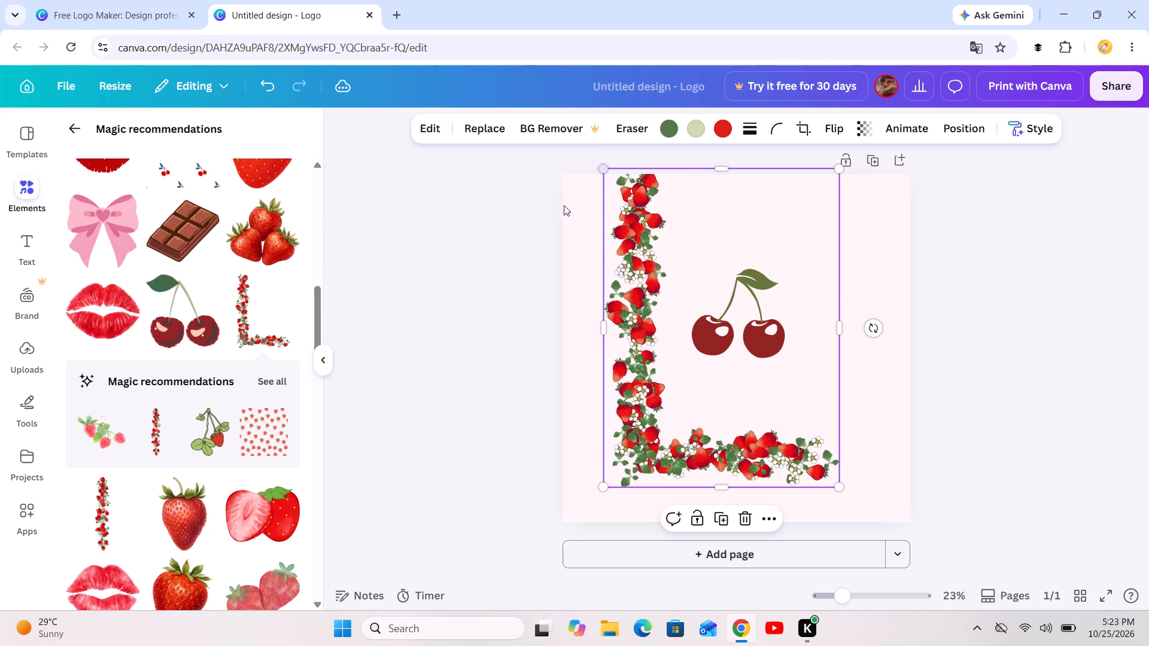
pyautogui.moveTo(599, 322); pyautogui.dragTo(569, 336)
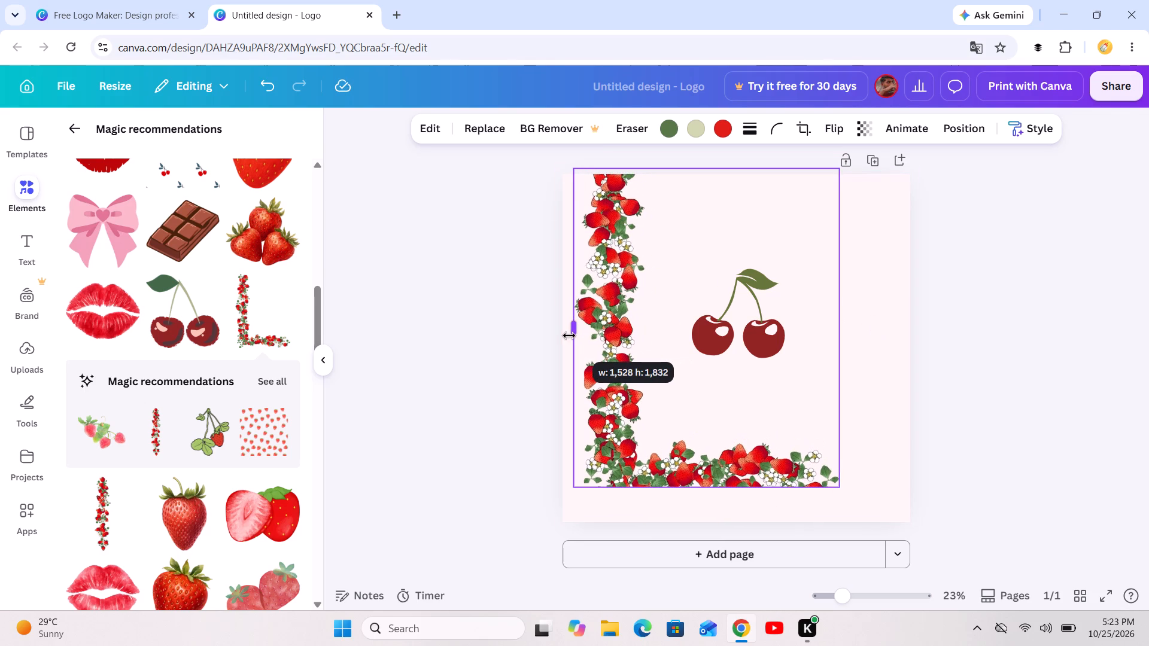
pyautogui.moveTo(569, 336); pyautogui.dragTo(551, 337)
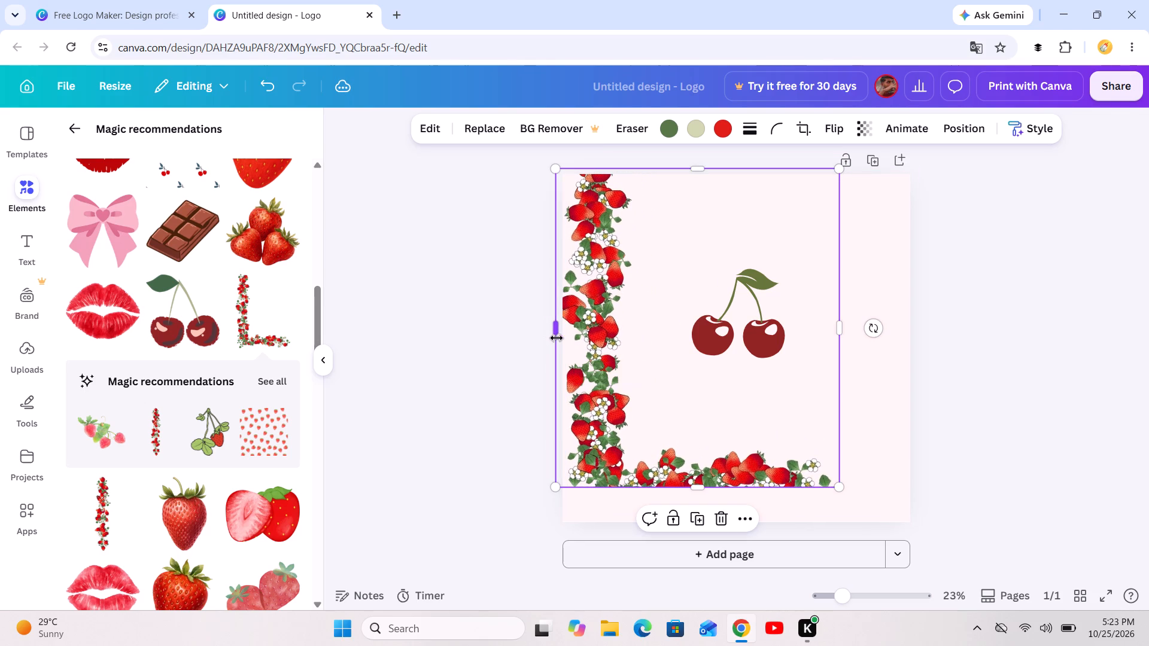
pyautogui.moveTo(695, 488); pyautogui.dragTo(703, 504)
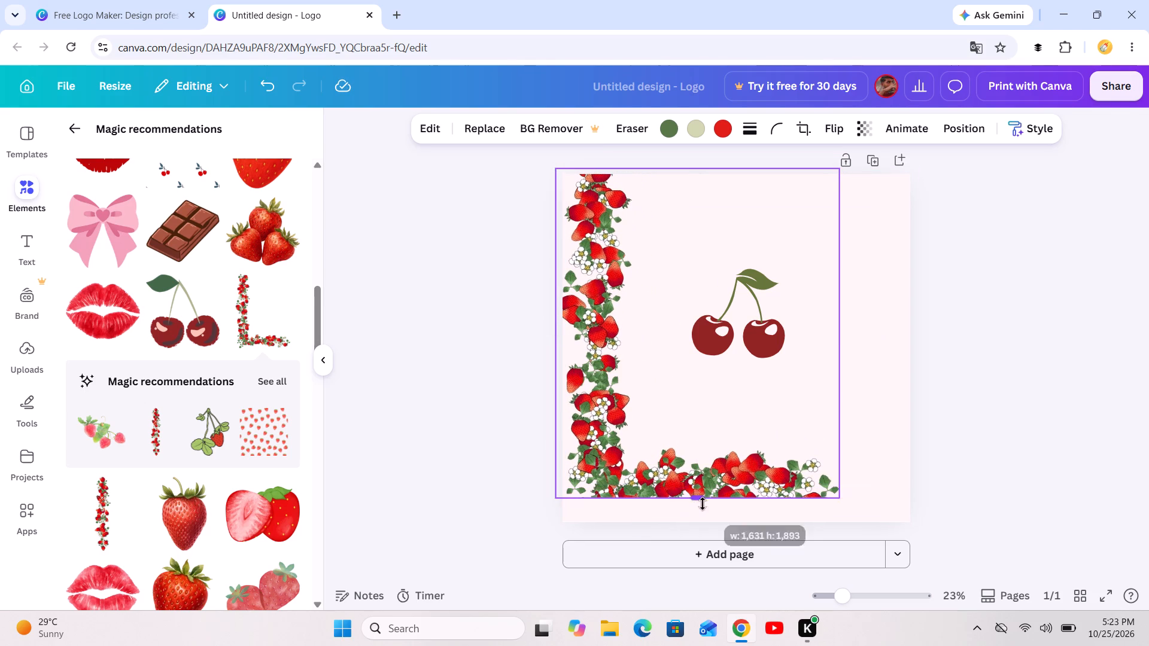
pyautogui.moveTo(703, 504); pyautogui.dragTo(712, 521)
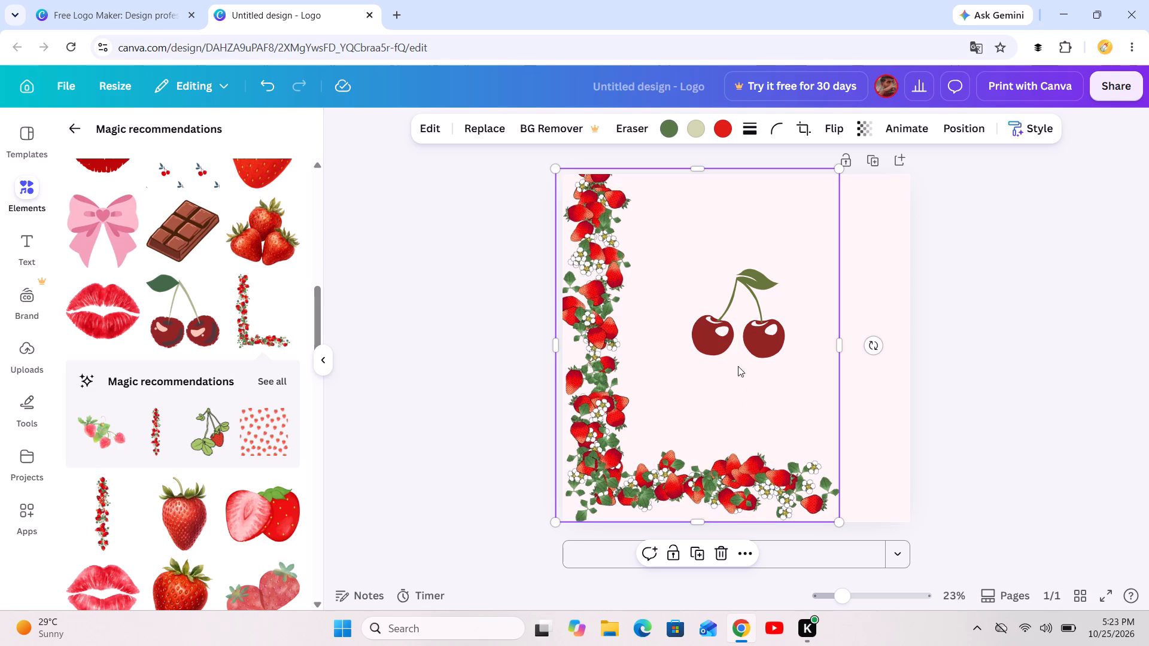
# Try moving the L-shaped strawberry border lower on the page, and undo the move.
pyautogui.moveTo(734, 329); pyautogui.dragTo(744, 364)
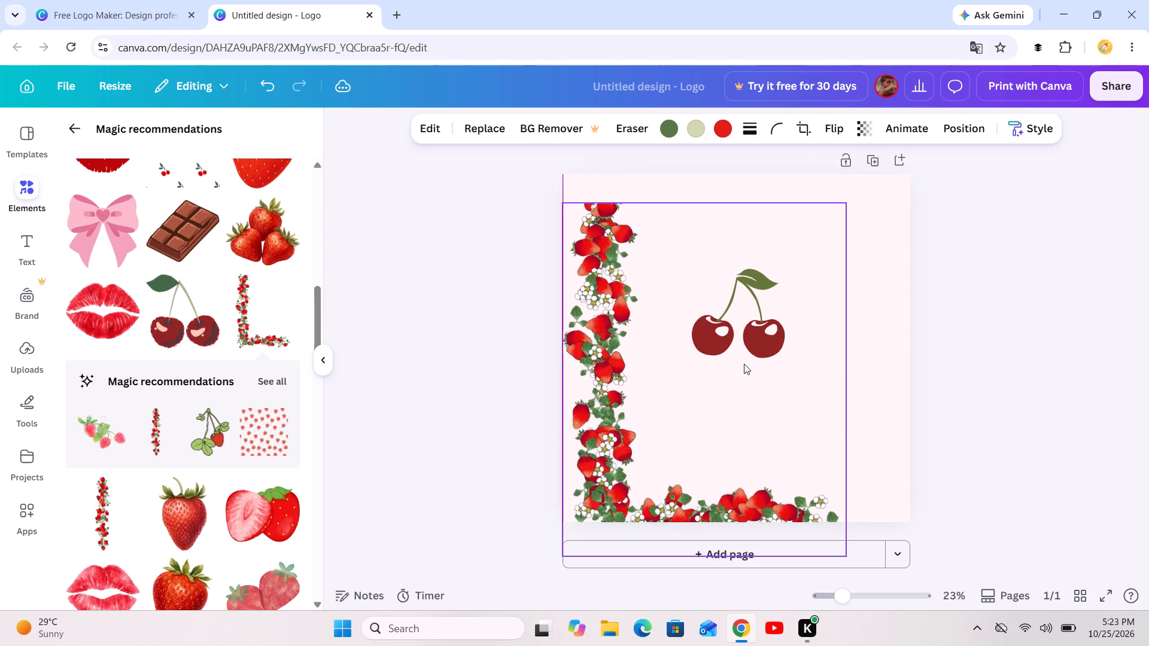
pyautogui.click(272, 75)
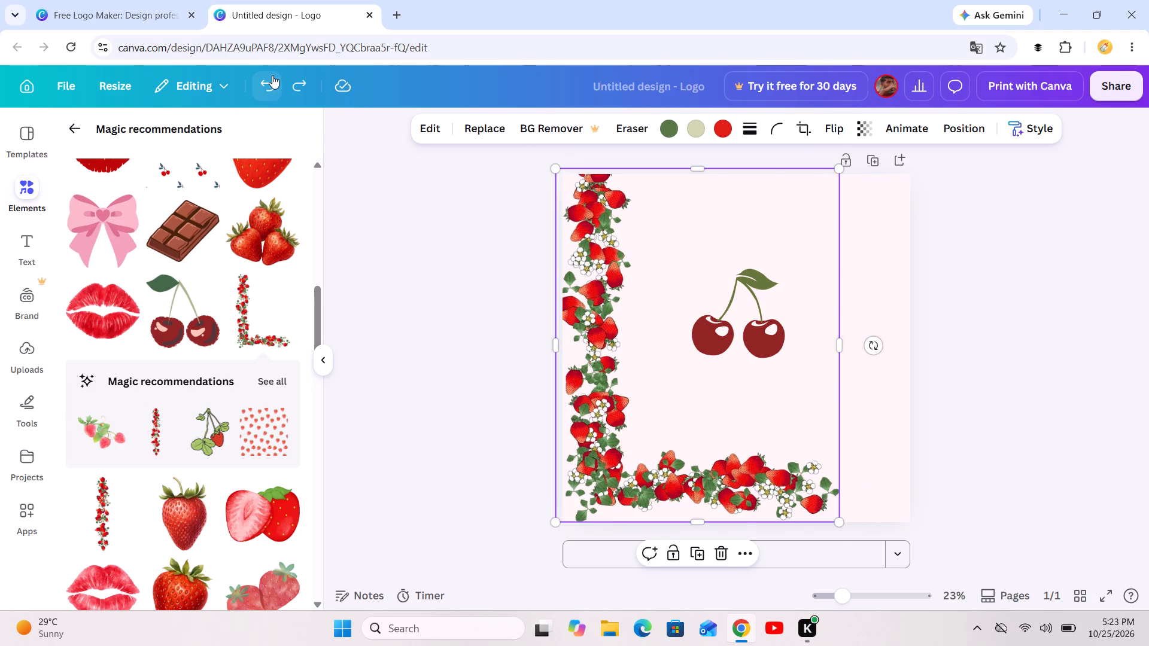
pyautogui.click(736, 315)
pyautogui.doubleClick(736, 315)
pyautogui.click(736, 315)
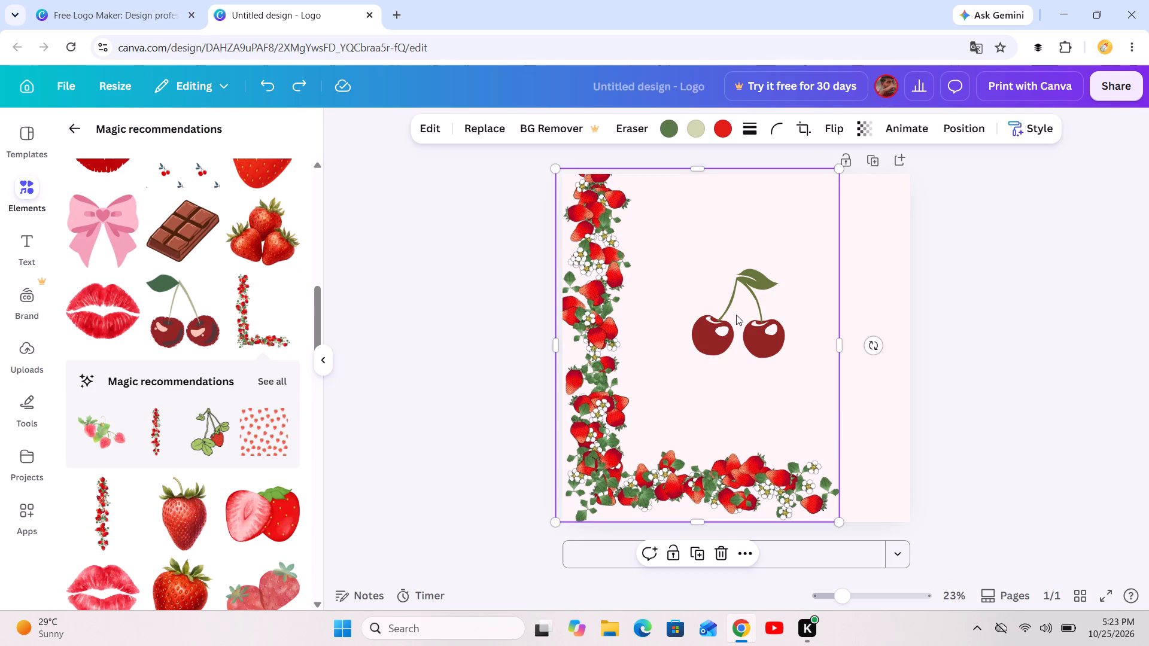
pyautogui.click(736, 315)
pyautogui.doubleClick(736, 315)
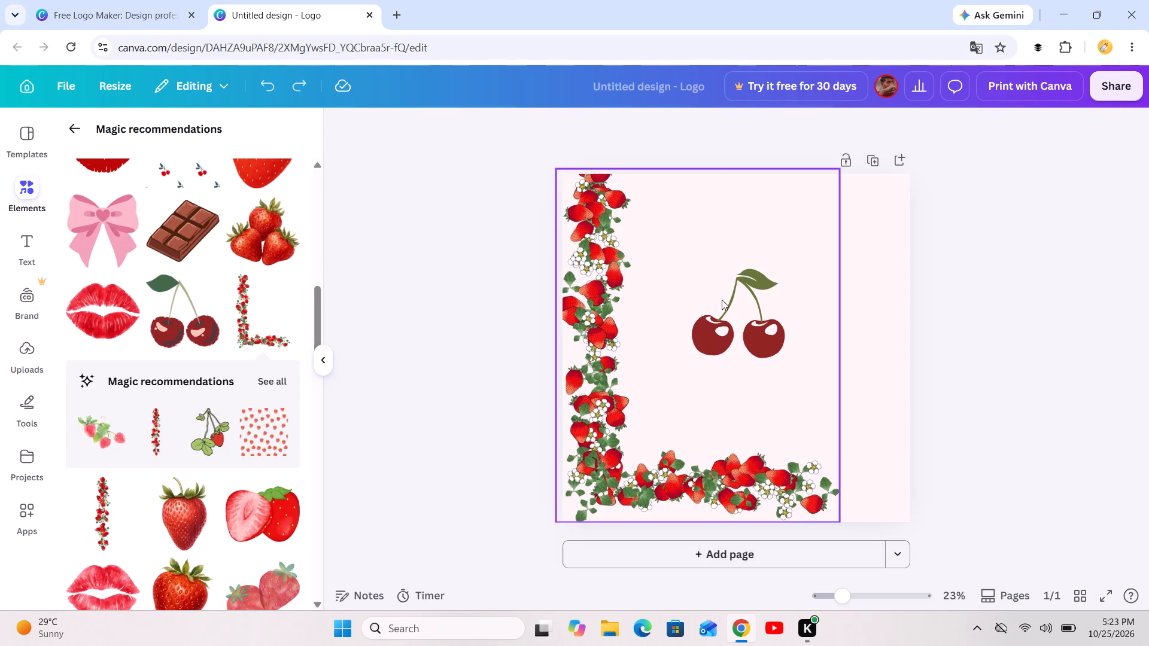
# Move the L-shaped strawberry border slightly down and left, past the page's left and bottom edges.
pyautogui.moveTo(710, 272); pyautogui.dragTo(713, 281)
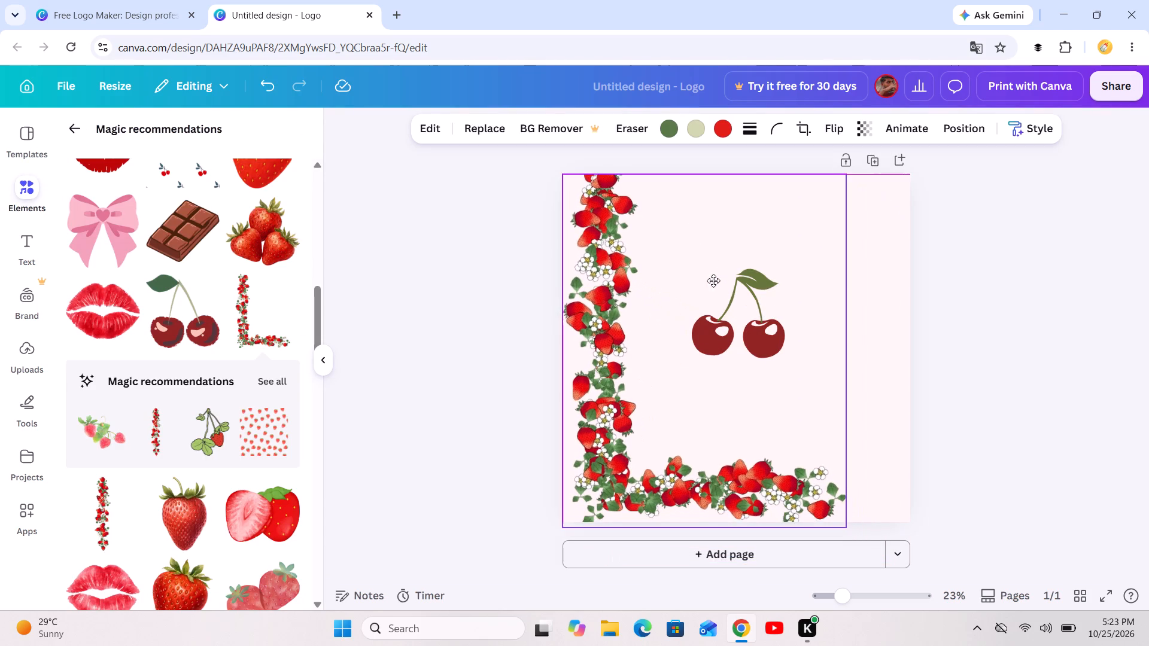
pyautogui.moveTo(713, 281); pyautogui.dragTo(704, 284)
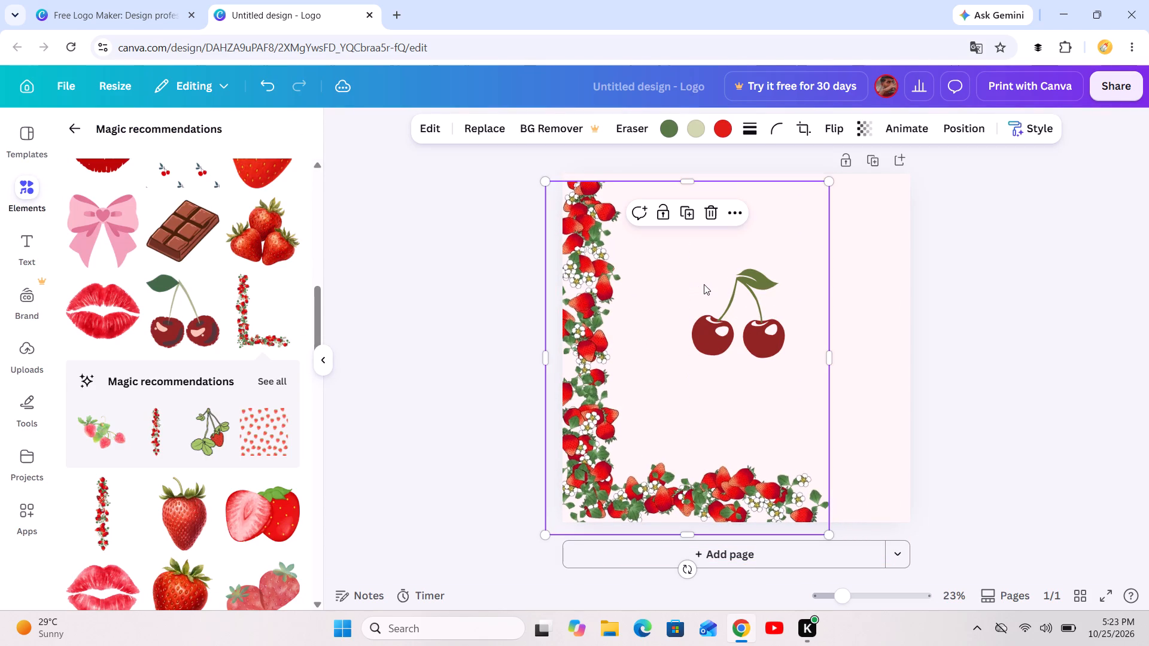
# Add the square pattern of small red strawberries from the border's recommendations to the page.
pyautogui.click(265, 434)
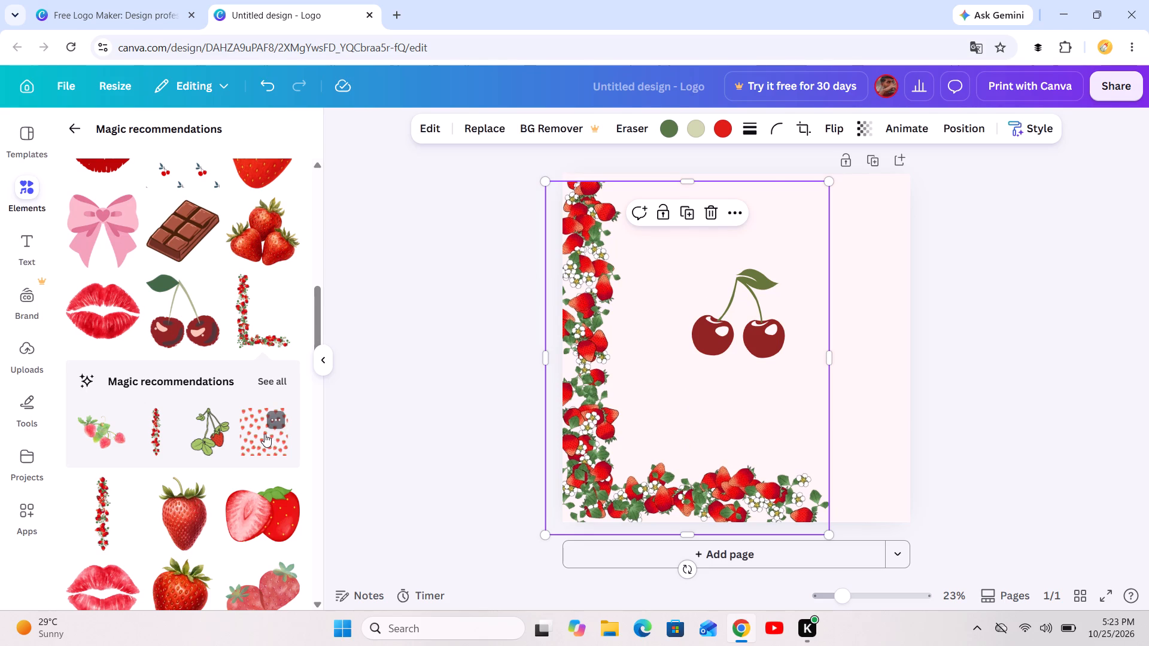
# Browse all of the border's recommended elements and add the pink strawberry pattern with smiling faces to the page.
pyautogui.click(269, 376)
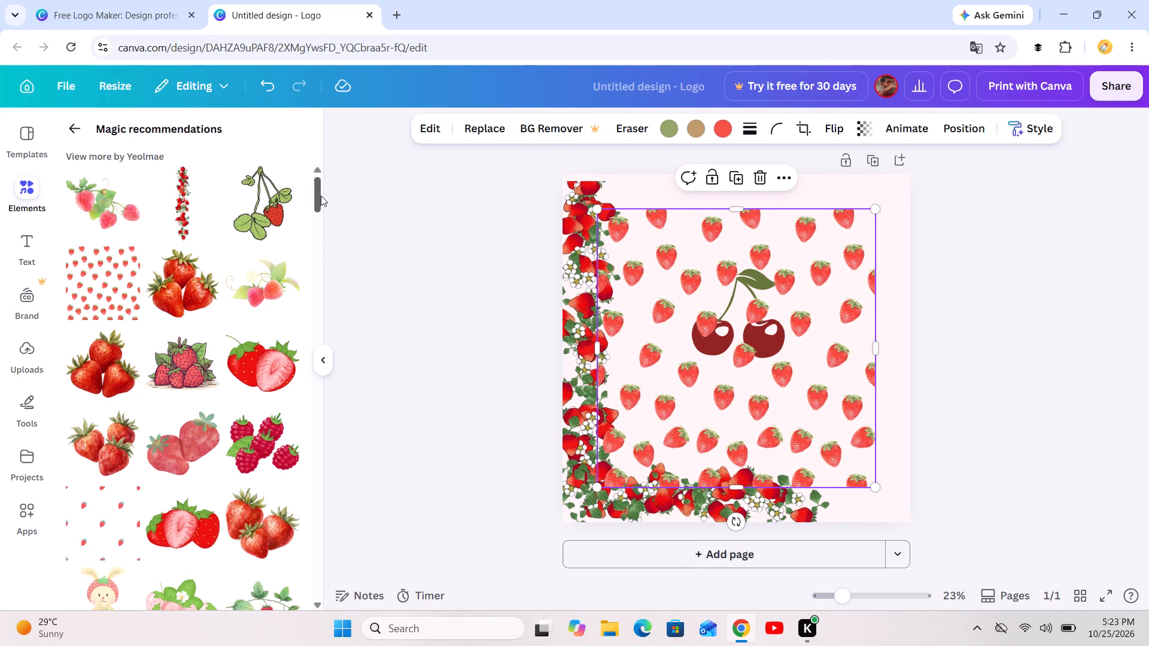
pyautogui.moveTo(318, 194); pyautogui.dragTo(312, 243)
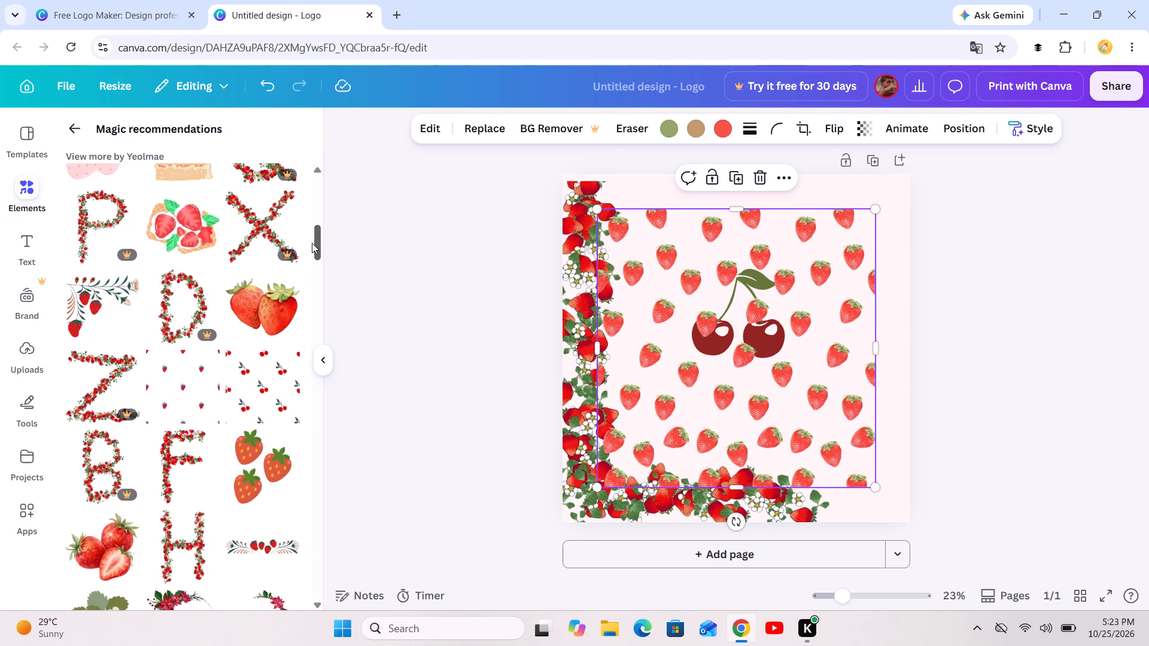
pyautogui.moveTo(312, 243); pyautogui.dragTo(314, 261)
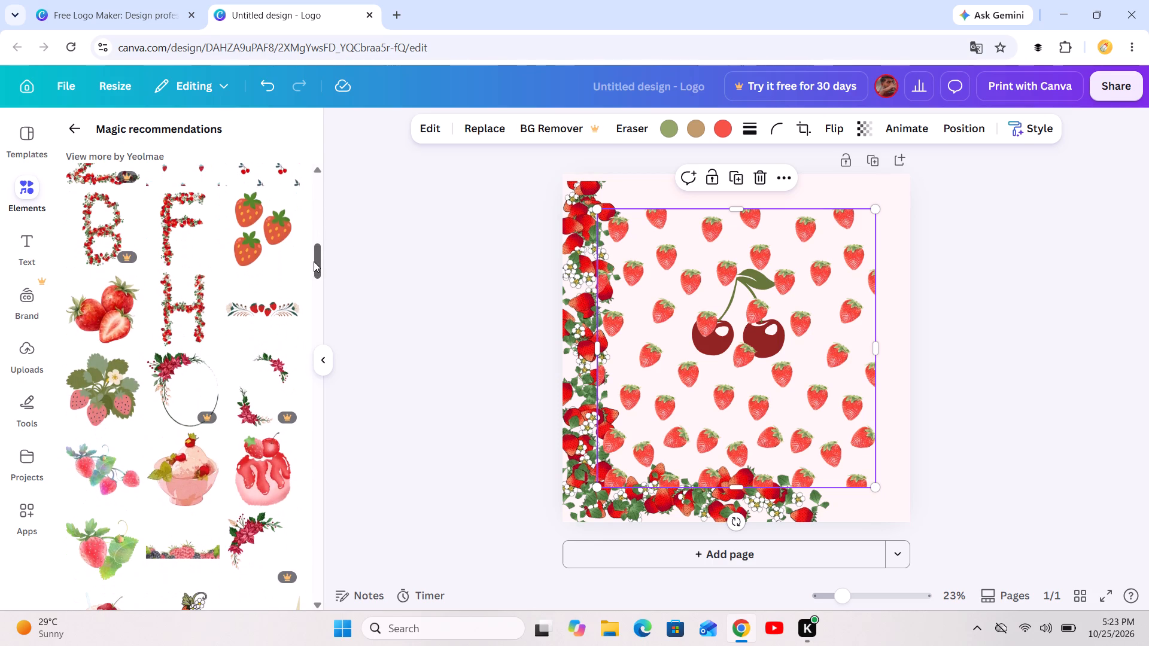
pyautogui.moveTo(314, 261); pyautogui.dragTo(314, 263)
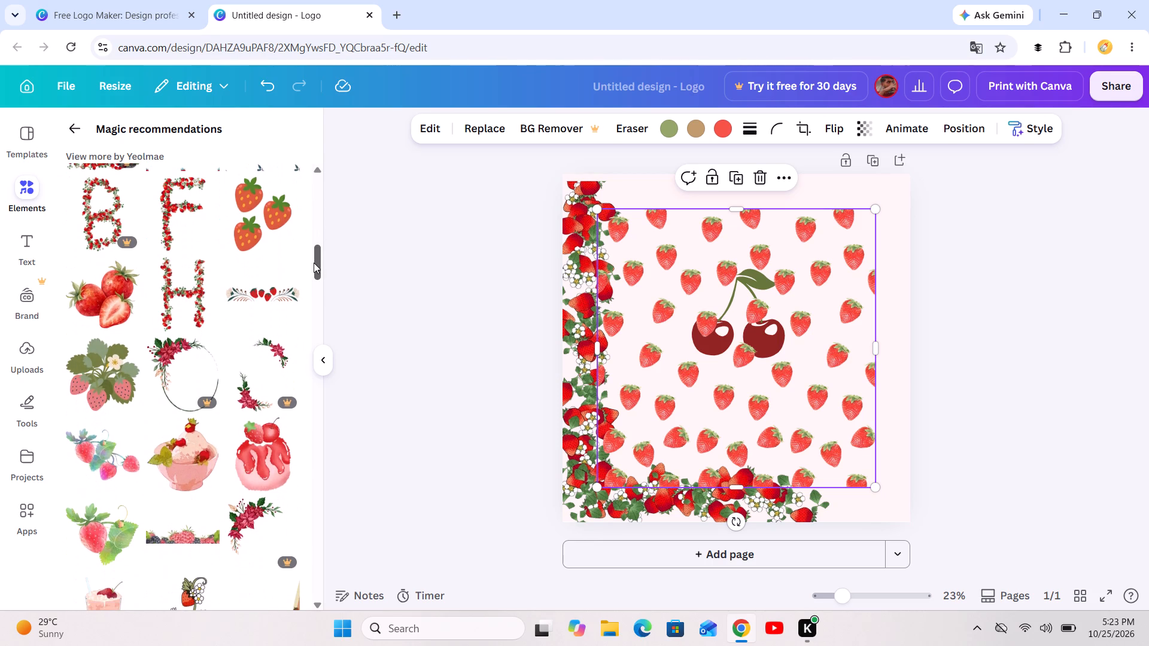
pyautogui.moveTo(321, 269); pyautogui.dragTo(321, 278)
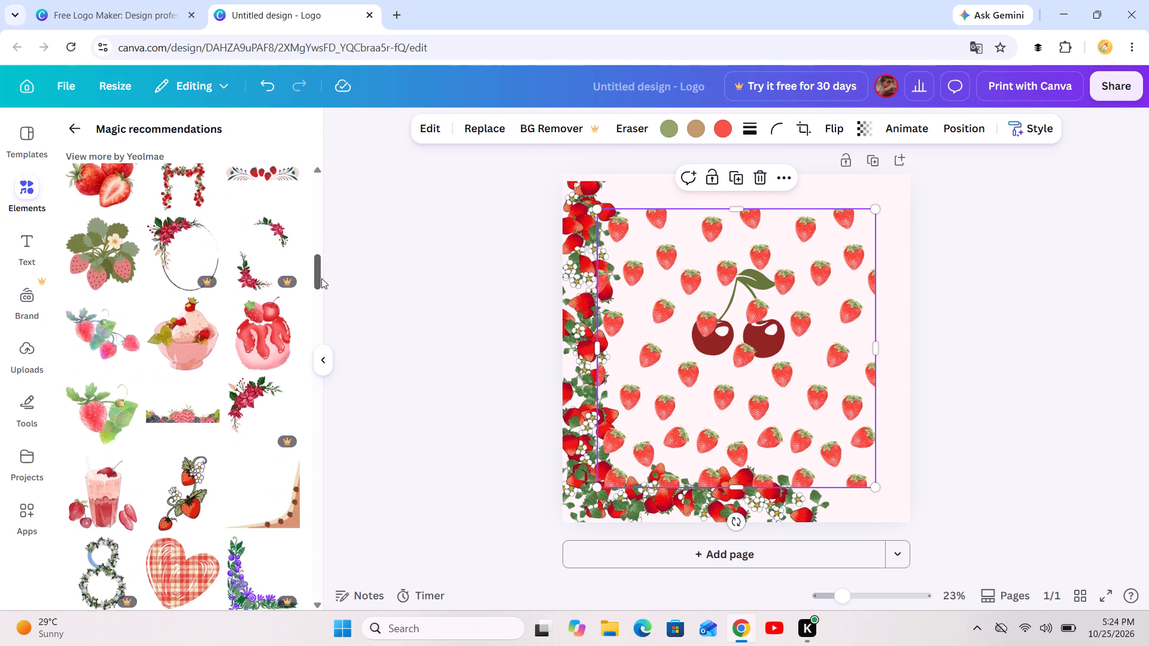
pyautogui.moveTo(321, 278); pyautogui.dragTo(324, 289)
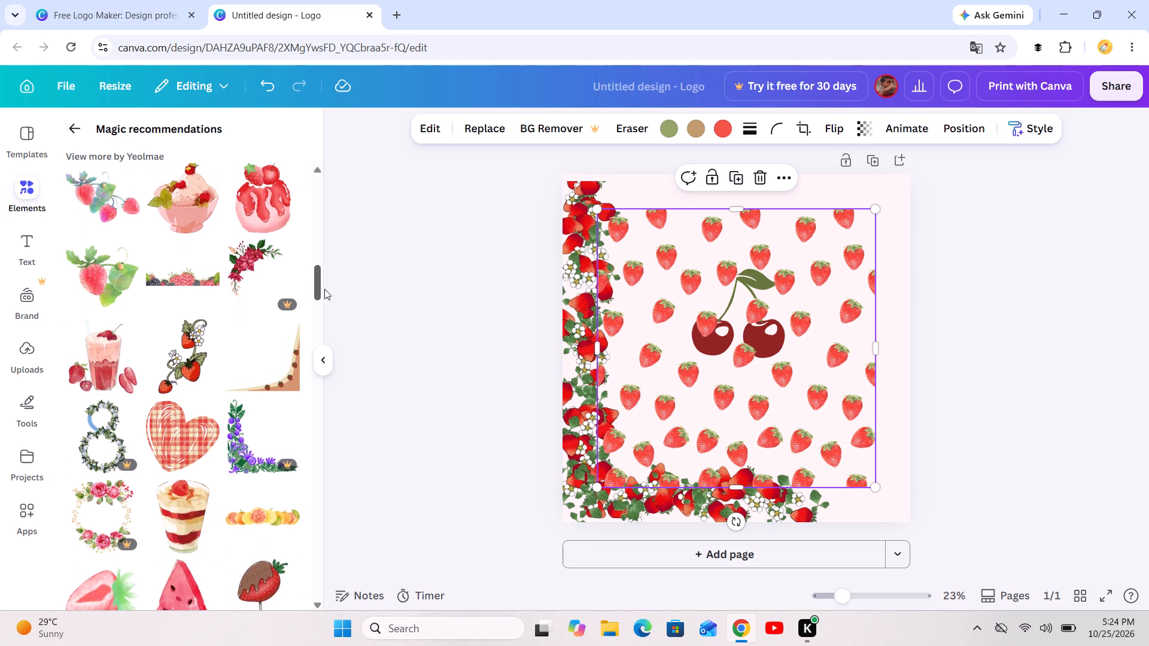
pyautogui.moveTo(324, 289); pyautogui.dragTo(326, 297)
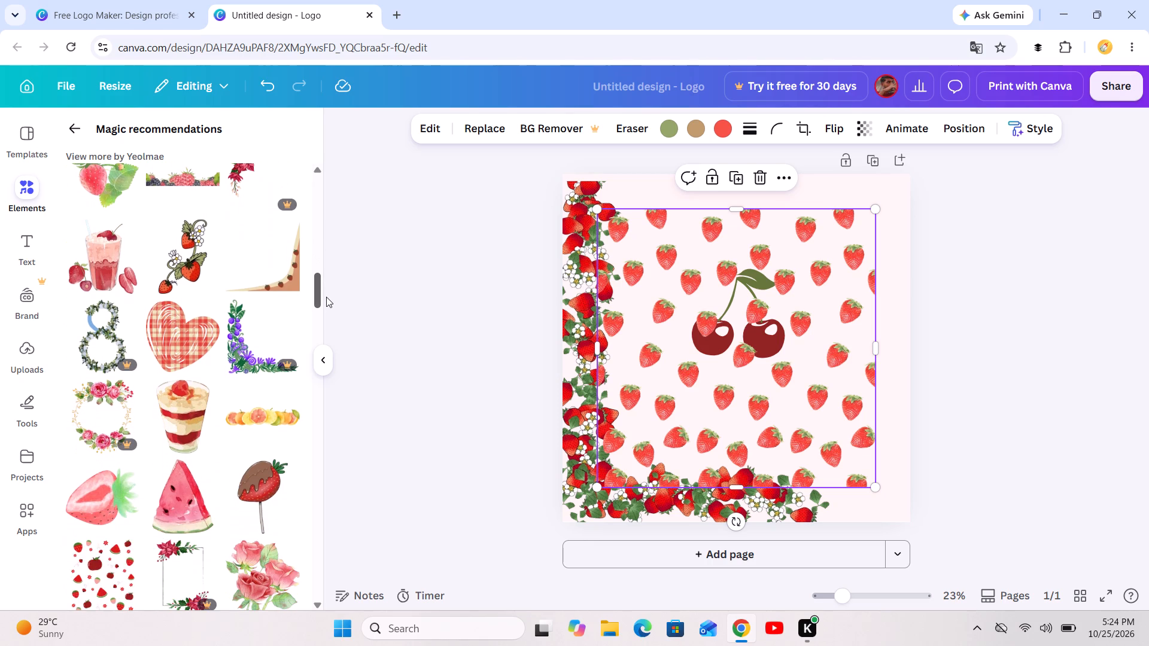
pyautogui.moveTo(326, 297); pyautogui.dragTo(328, 317)
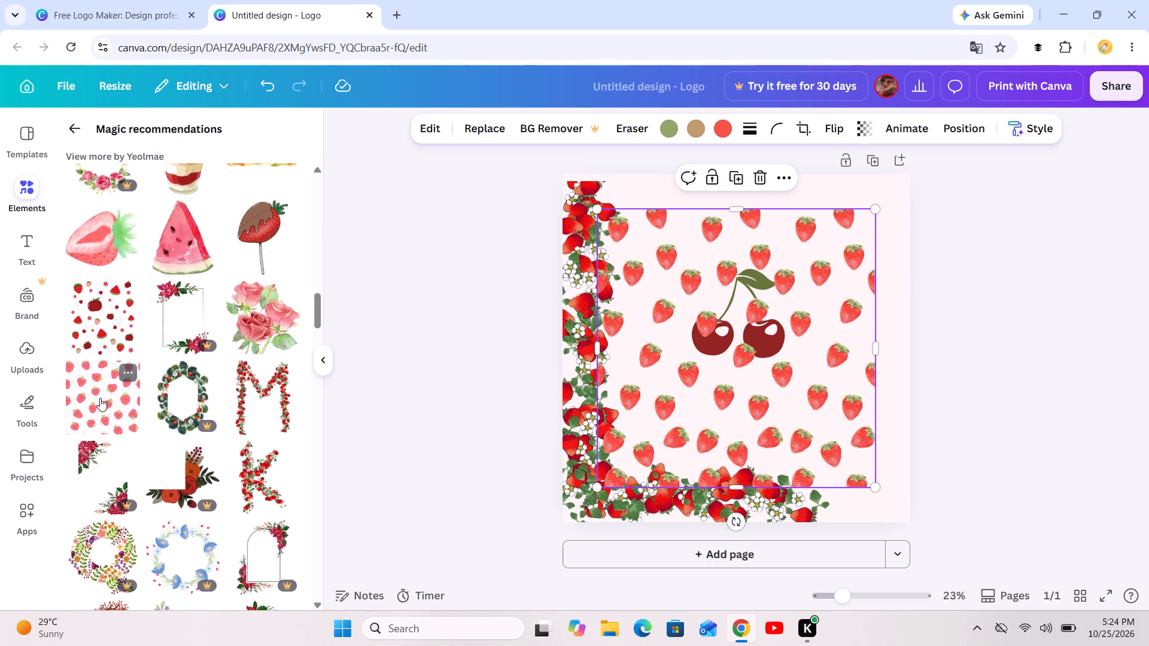
pyautogui.click(100, 398)
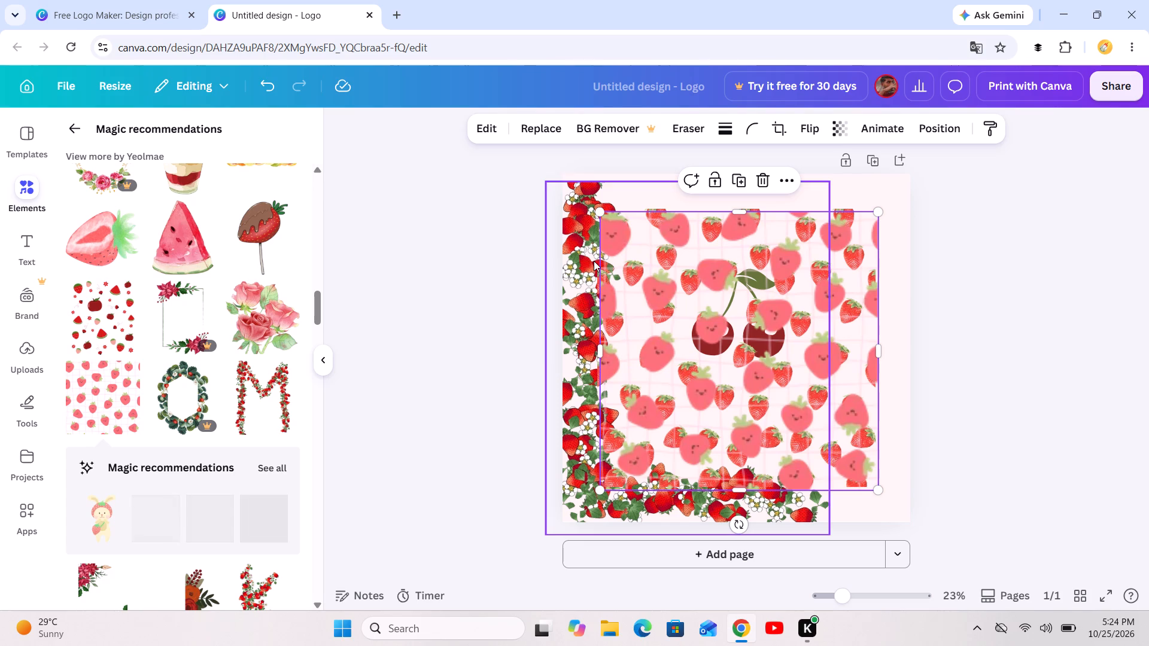
# Delete the L-shaped strawberry border from the page.
pyautogui.click(589, 263)
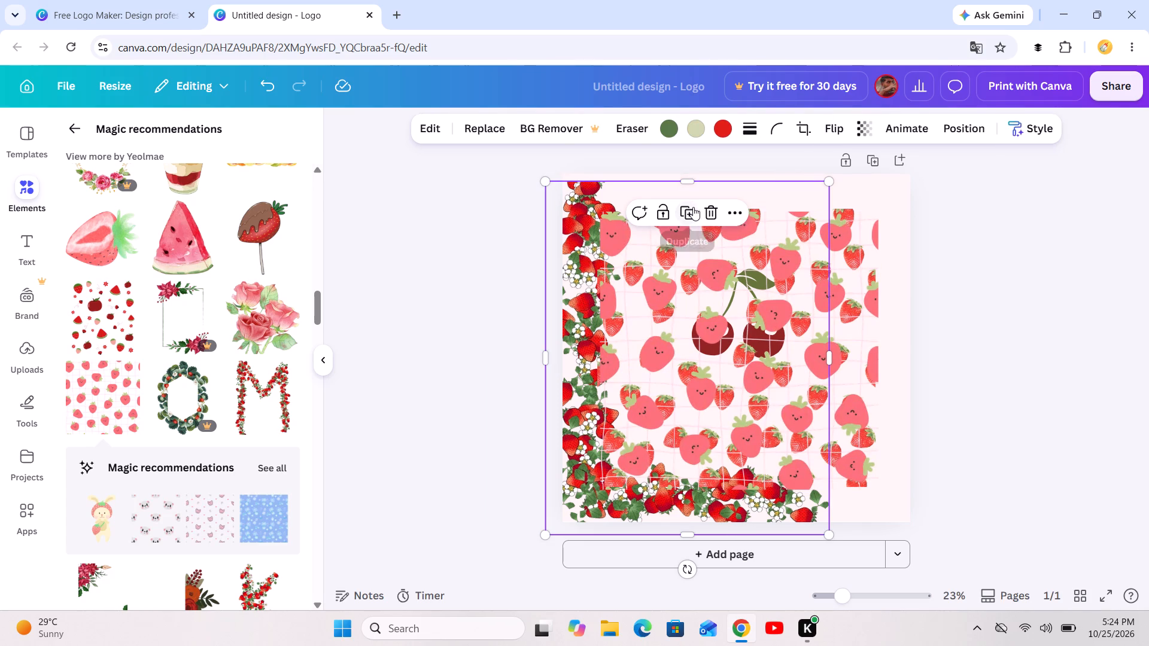
pyautogui.click(695, 206)
pyautogui.click(713, 213)
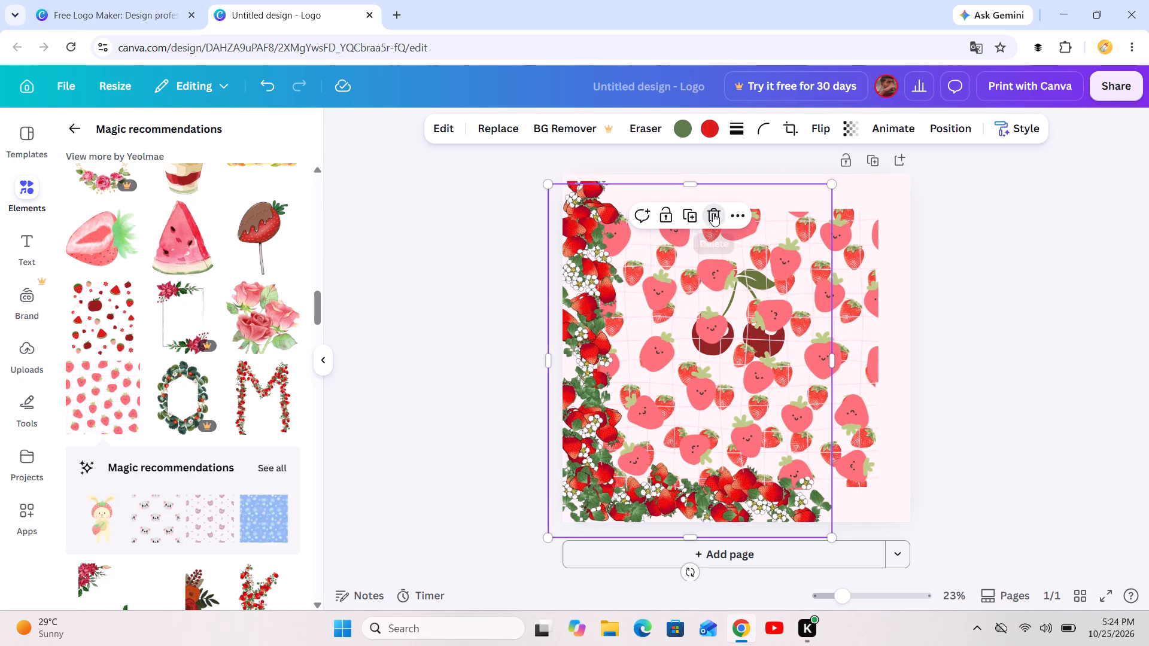
pyautogui.moveTo(592, 209); pyautogui.dragTo(669, 196)
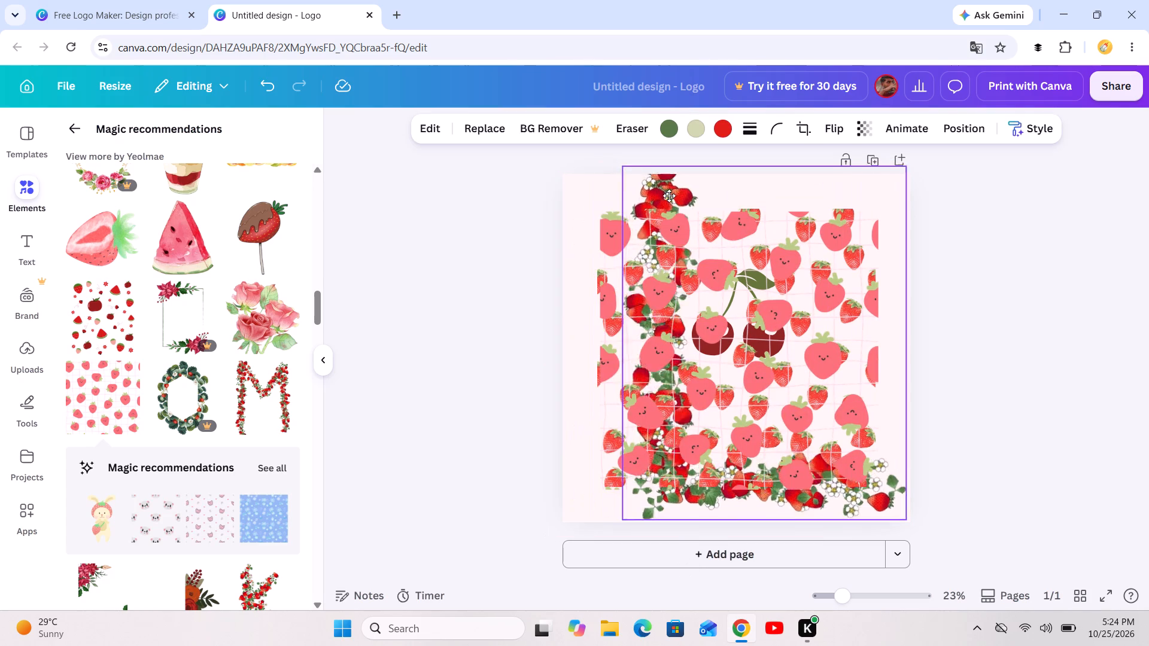
pyautogui.moveTo(669, 196); pyautogui.dragTo(745, 202)
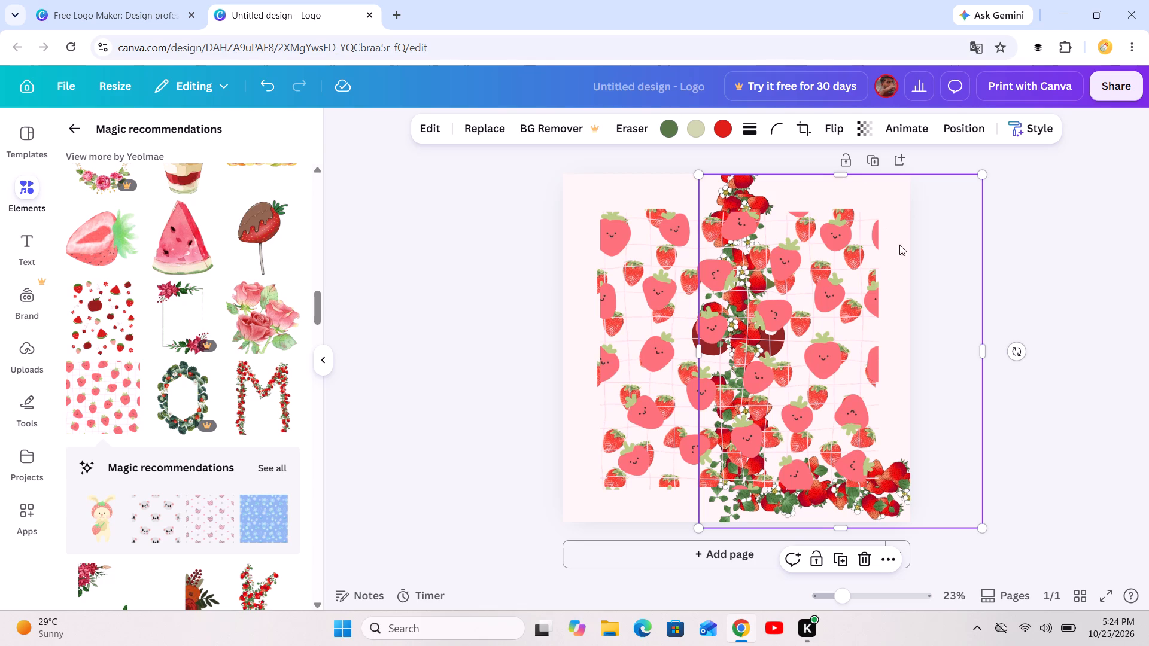
pyautogui.moveTo(903, 248); pyautogui.dragTo(1025, 272)
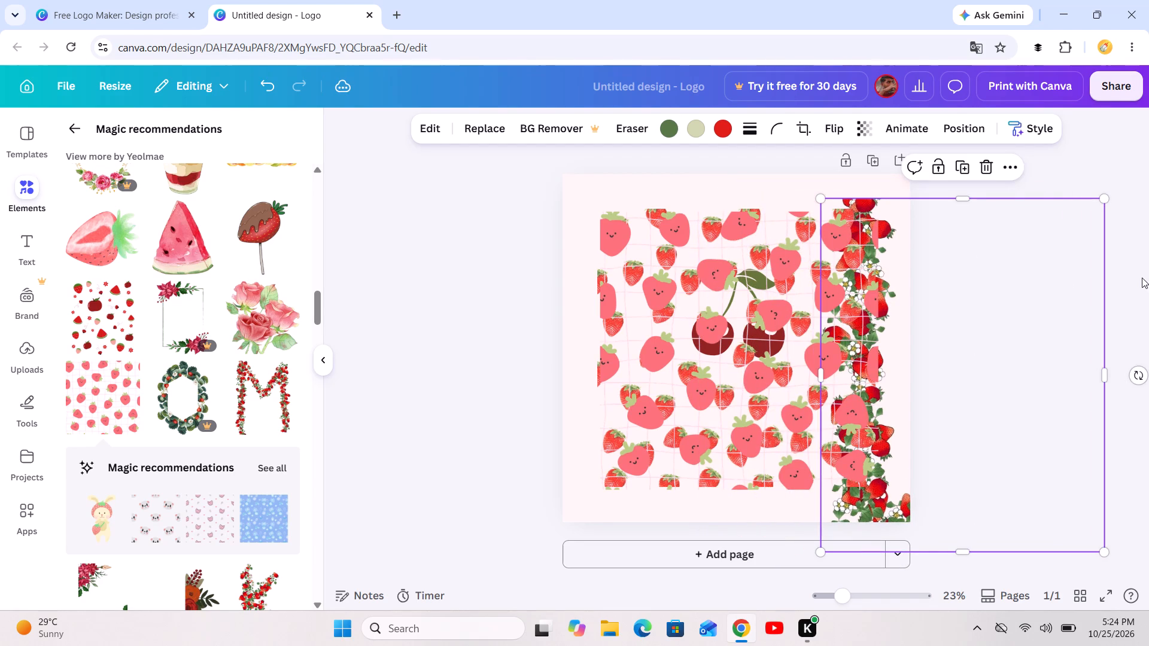
pyautogui.click(984, 169)
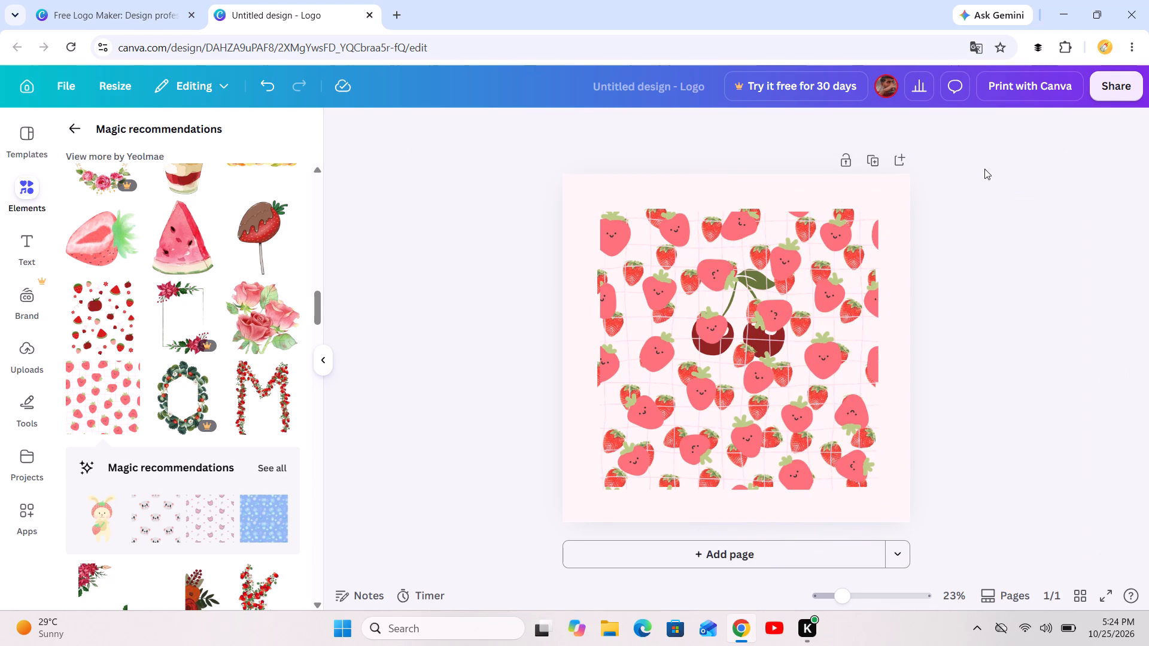
# Delete the smiling pink strawberry pattern and the small red strawberry pattern from the page, keeping the cherry graphic.
pyautogui.click(791, 232)
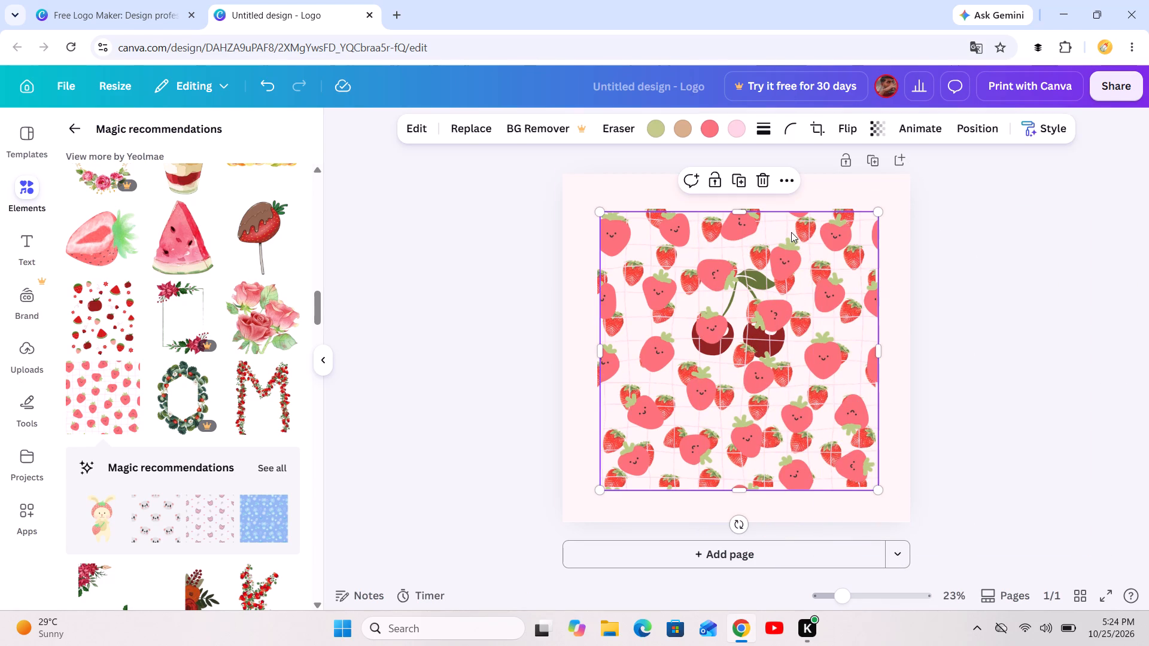
pyautogui.click(764, 172)
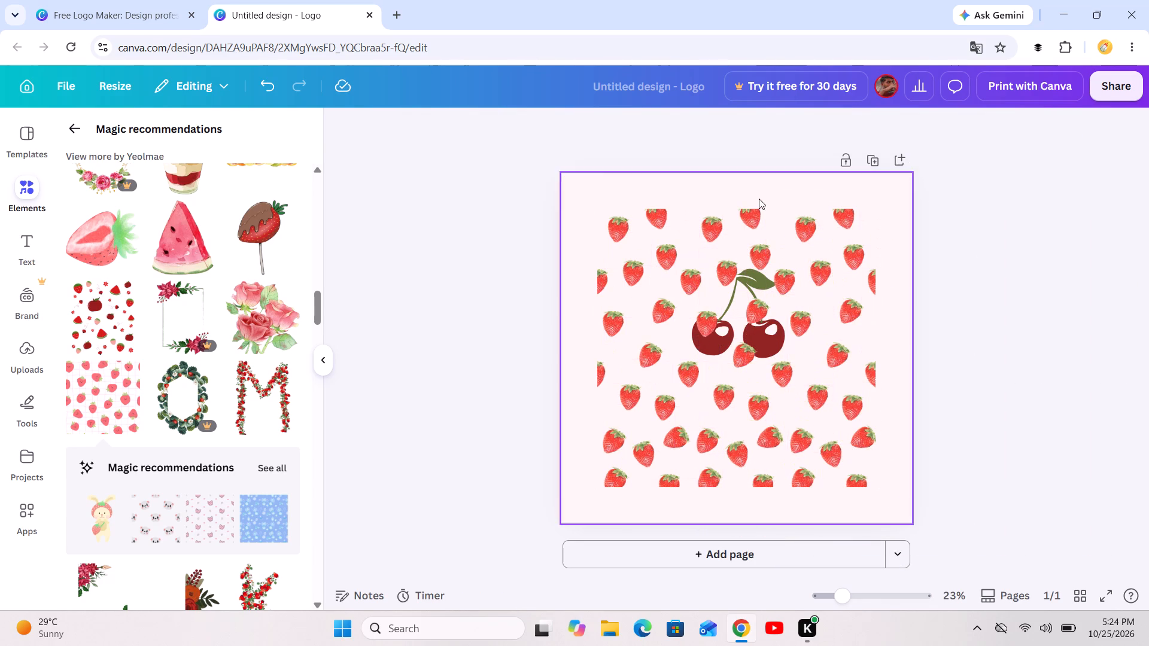
pyautogui.click(756, 217)
pyautogui.click(751, 179)
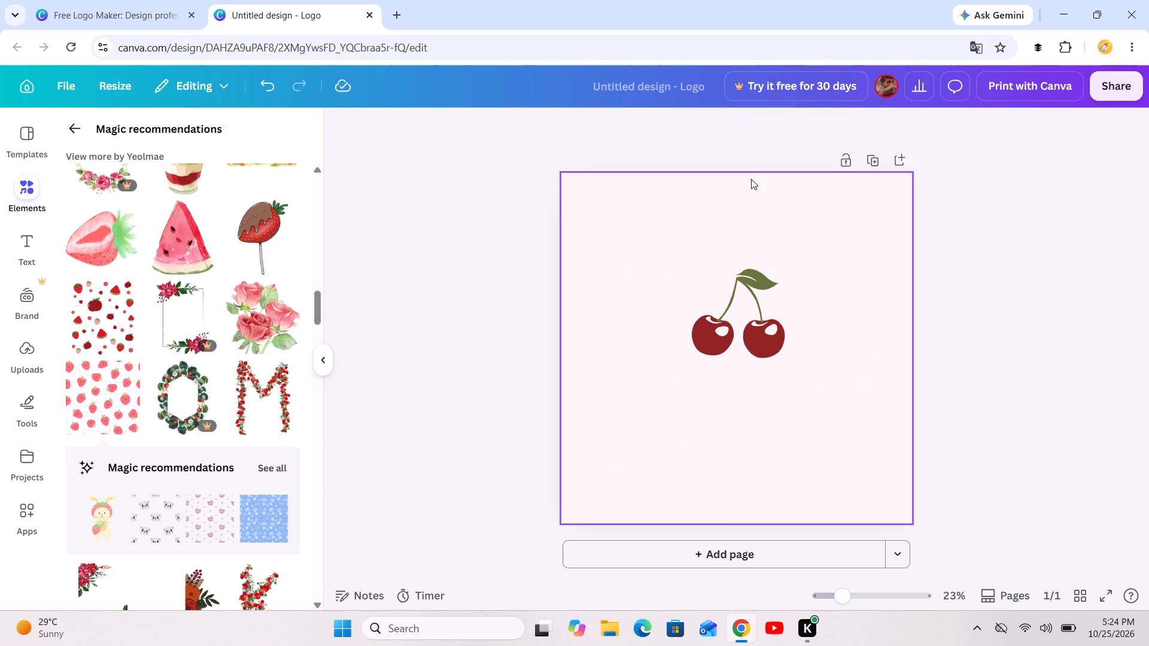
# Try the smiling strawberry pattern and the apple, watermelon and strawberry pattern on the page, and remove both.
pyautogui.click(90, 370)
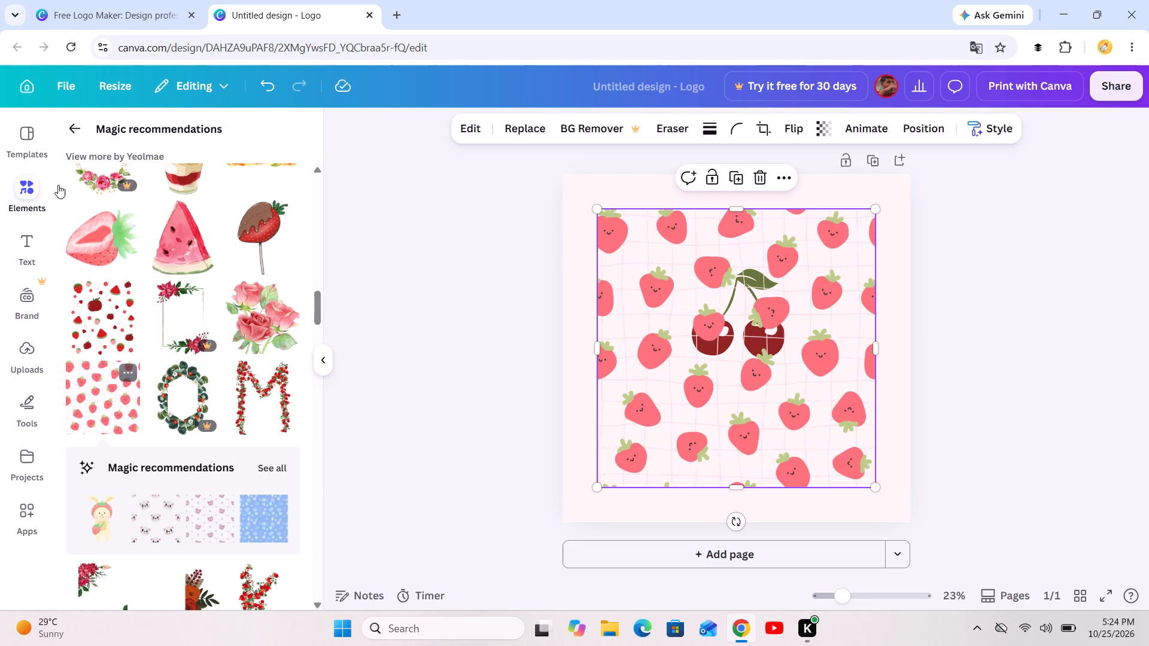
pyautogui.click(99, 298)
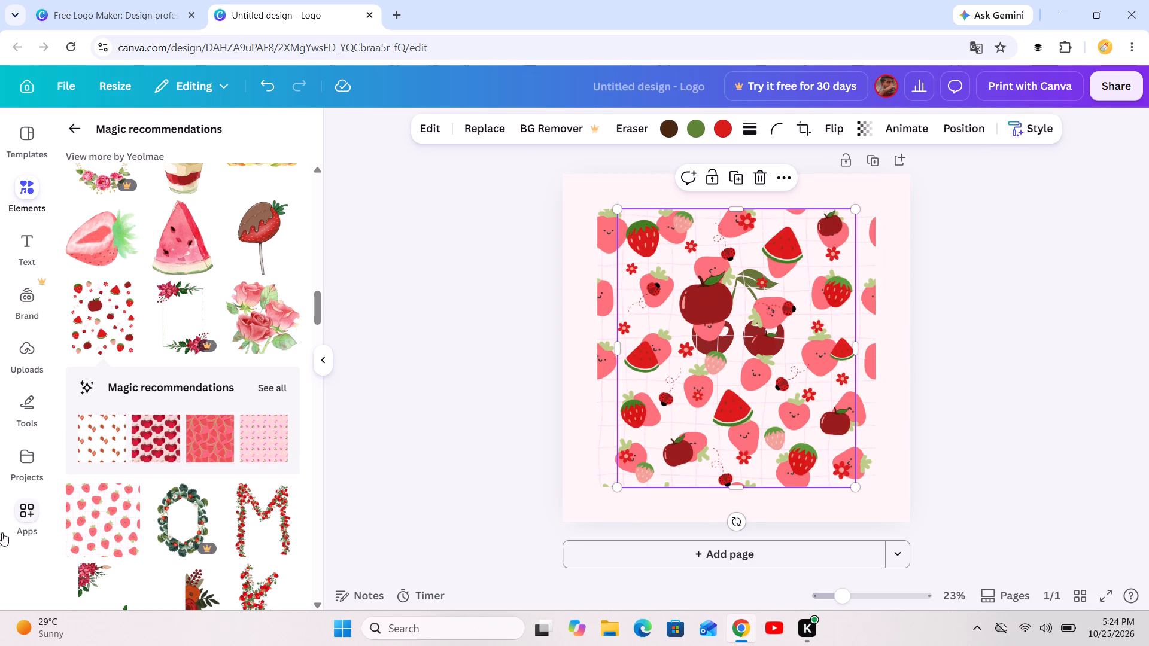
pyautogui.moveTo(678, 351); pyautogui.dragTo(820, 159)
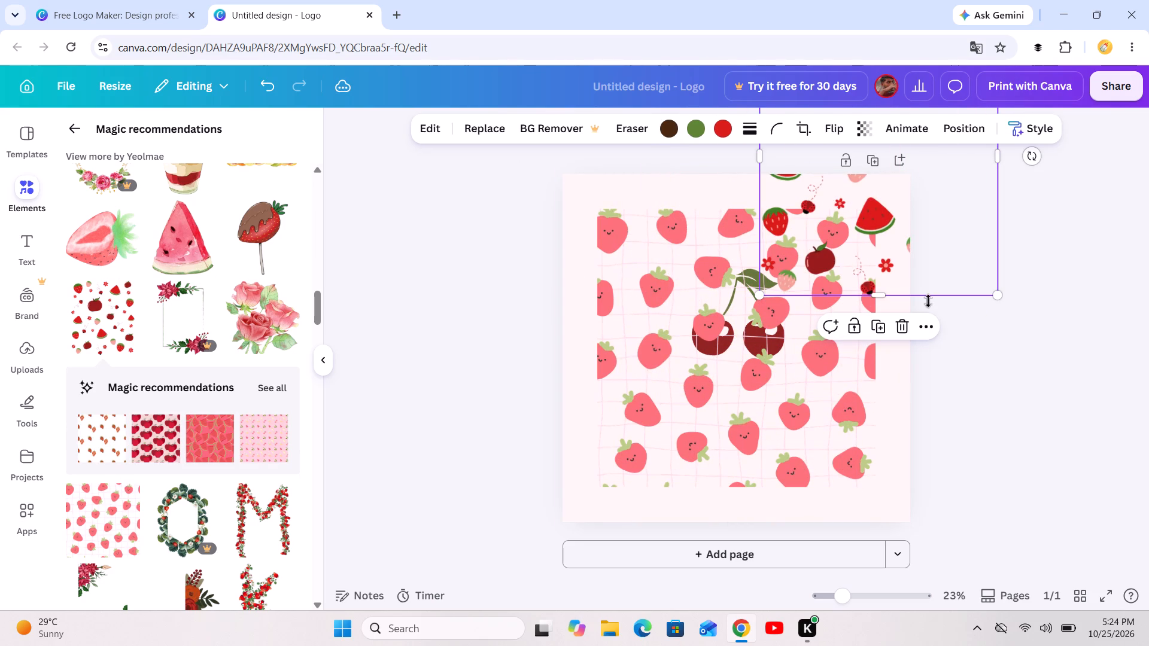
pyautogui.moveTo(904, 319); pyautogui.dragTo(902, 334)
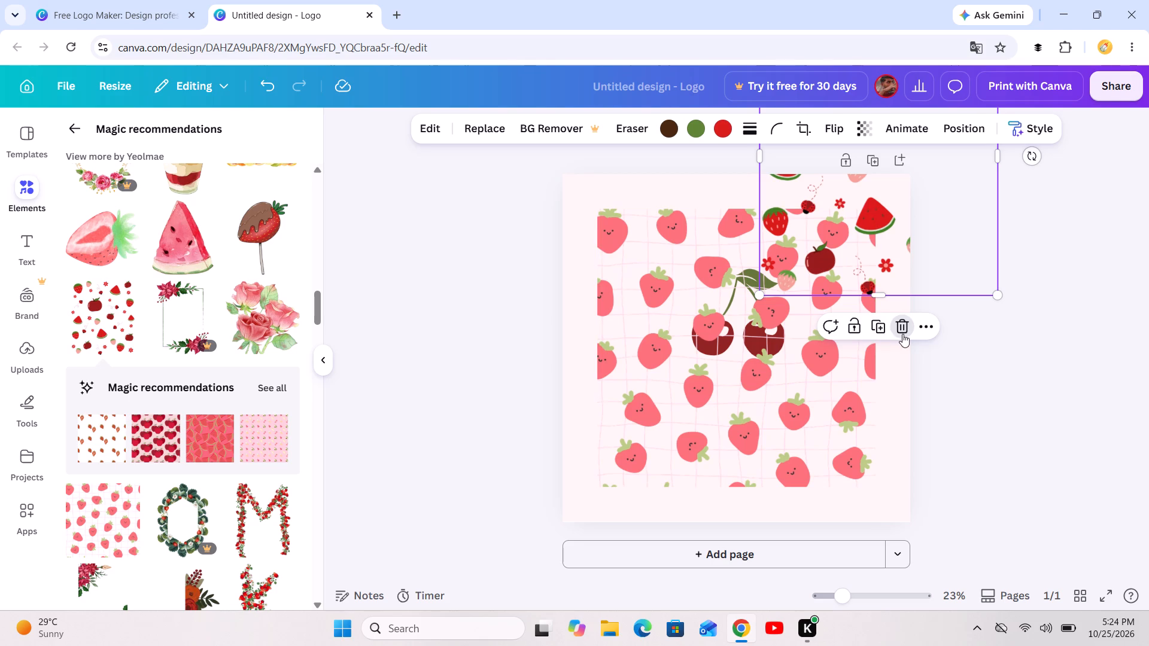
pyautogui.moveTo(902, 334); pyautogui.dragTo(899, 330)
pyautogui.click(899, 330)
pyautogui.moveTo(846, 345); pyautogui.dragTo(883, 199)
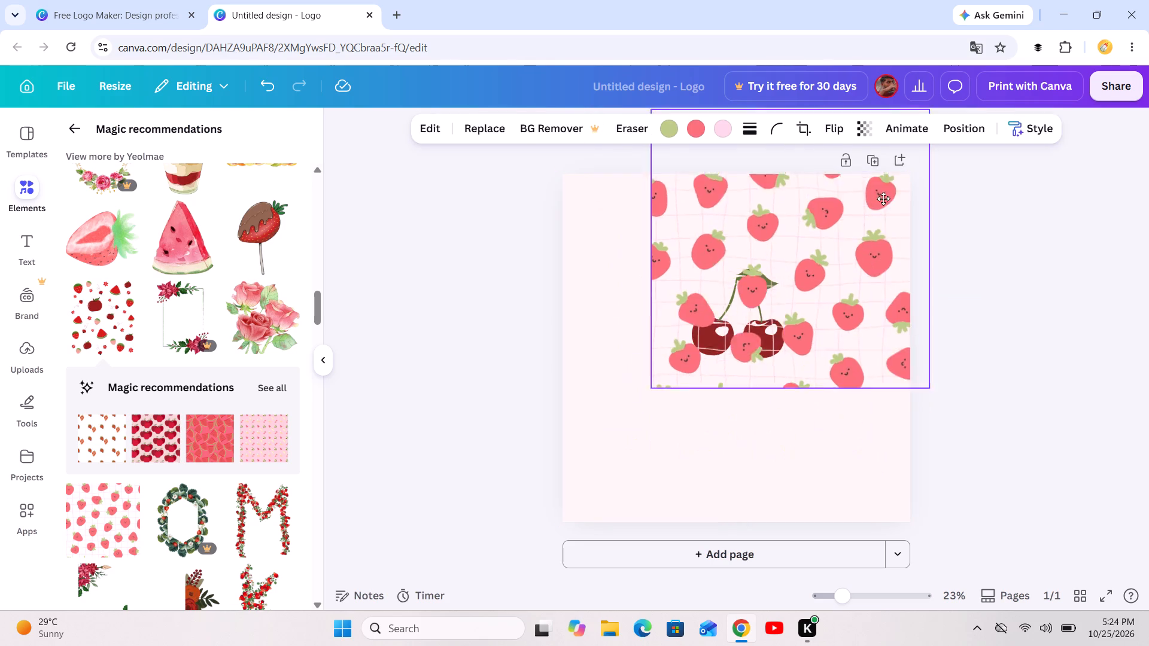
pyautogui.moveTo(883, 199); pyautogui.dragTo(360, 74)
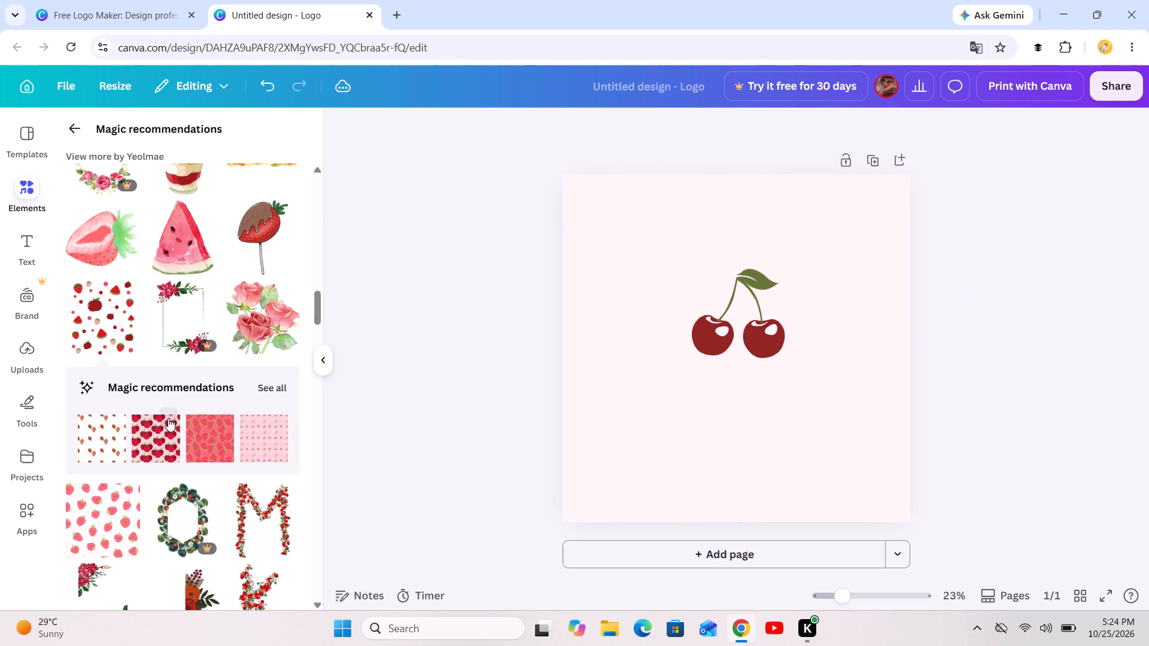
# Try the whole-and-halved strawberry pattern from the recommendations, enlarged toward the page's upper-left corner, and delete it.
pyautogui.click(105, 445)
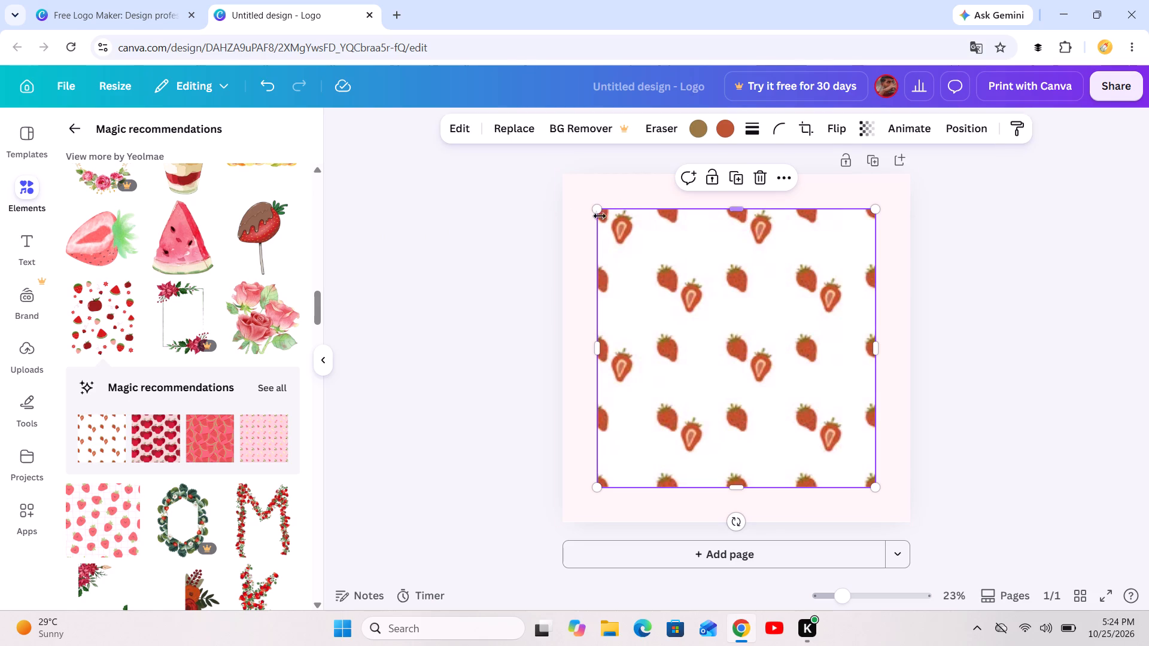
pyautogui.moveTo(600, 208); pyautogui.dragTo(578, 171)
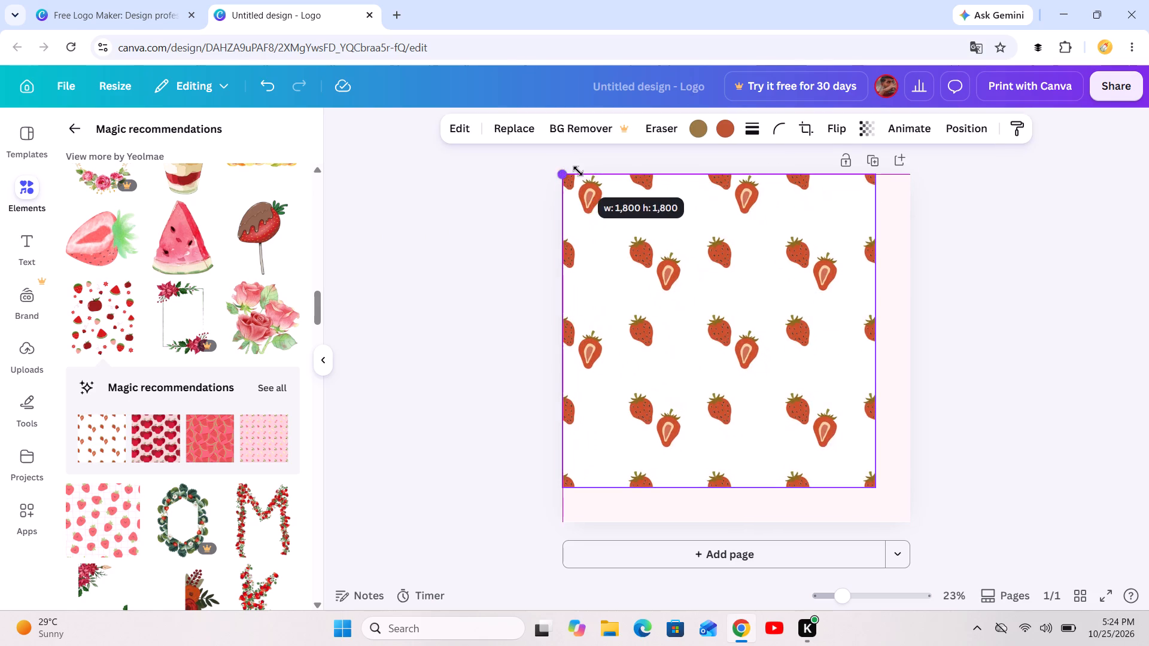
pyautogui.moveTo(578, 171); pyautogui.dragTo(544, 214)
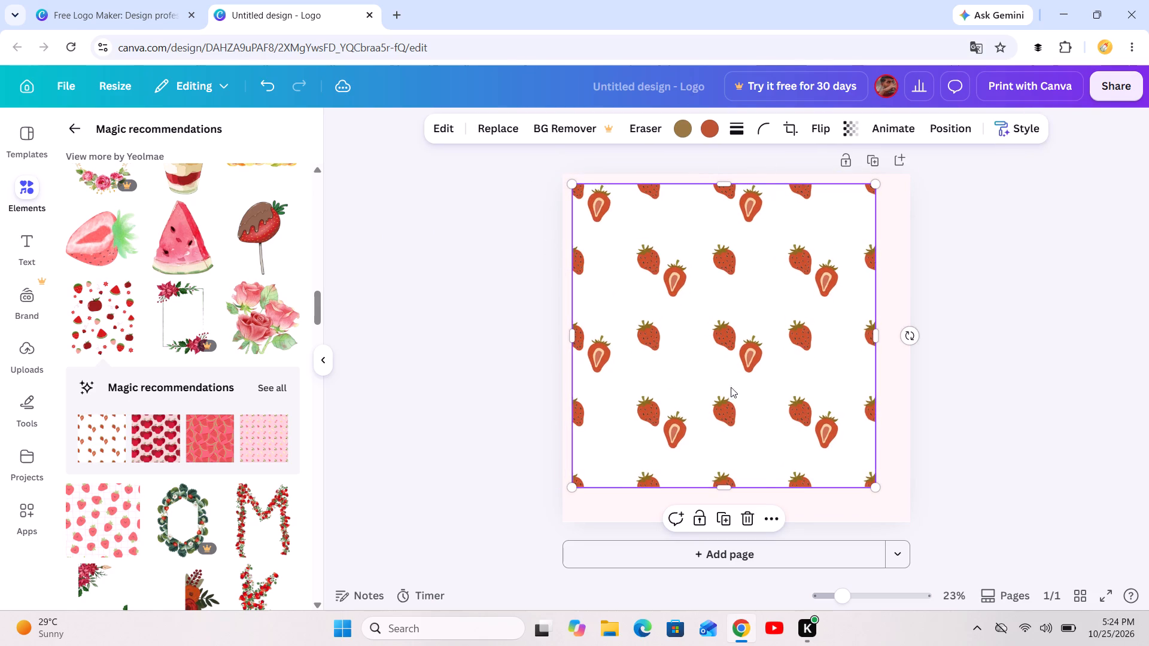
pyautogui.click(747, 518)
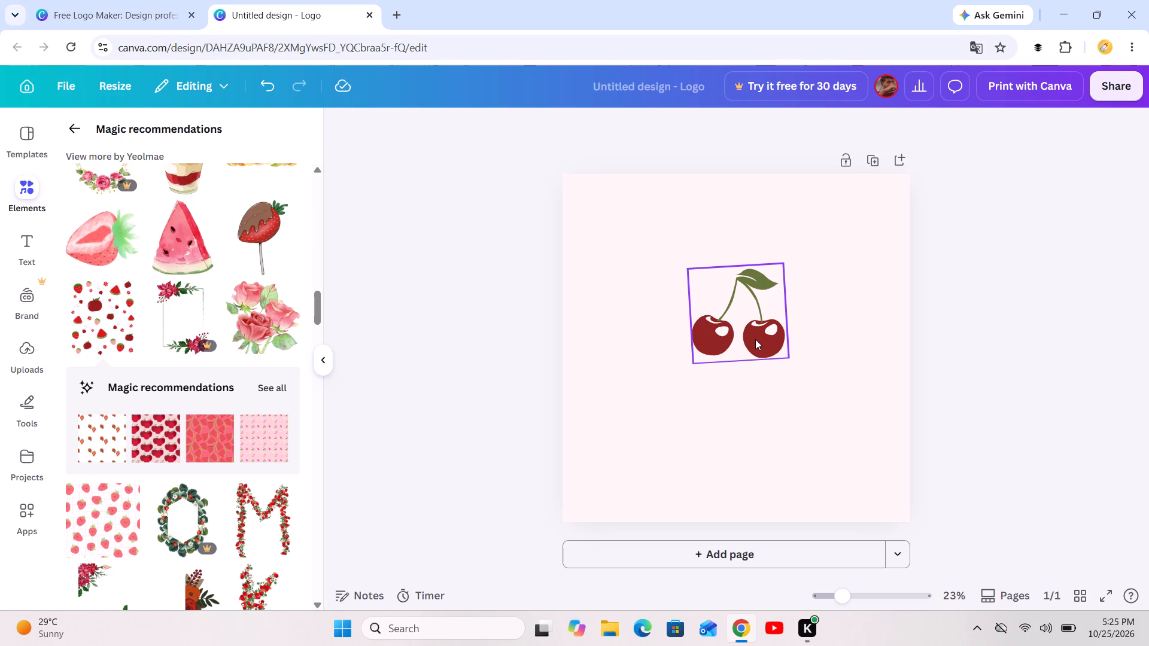
# Enlarge the cherry graphic slightly toward its upper left.
pyautogui.click(738, 314)
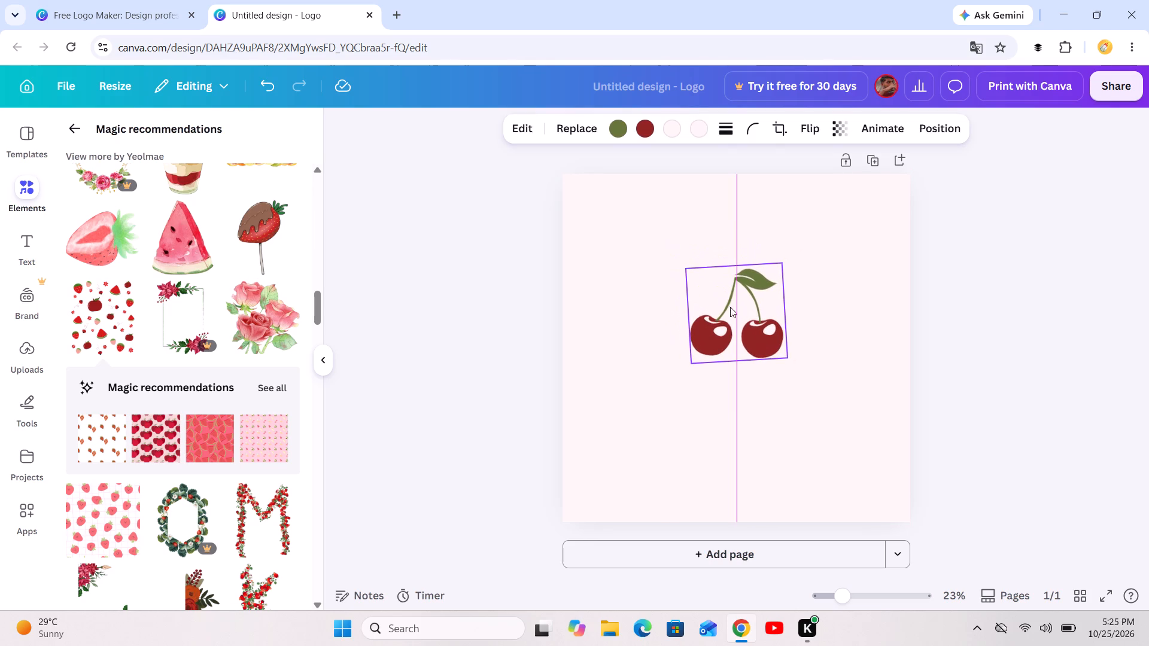
pyautogui.moveTo(686, 264); pyautogui.dragTo(677, 258)
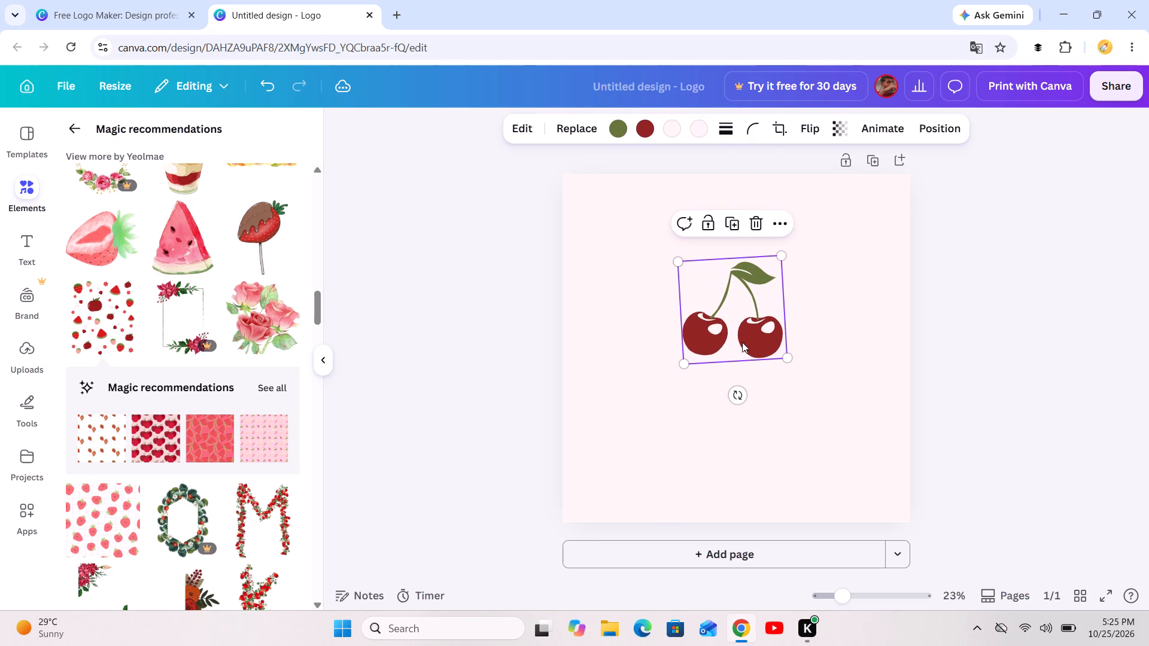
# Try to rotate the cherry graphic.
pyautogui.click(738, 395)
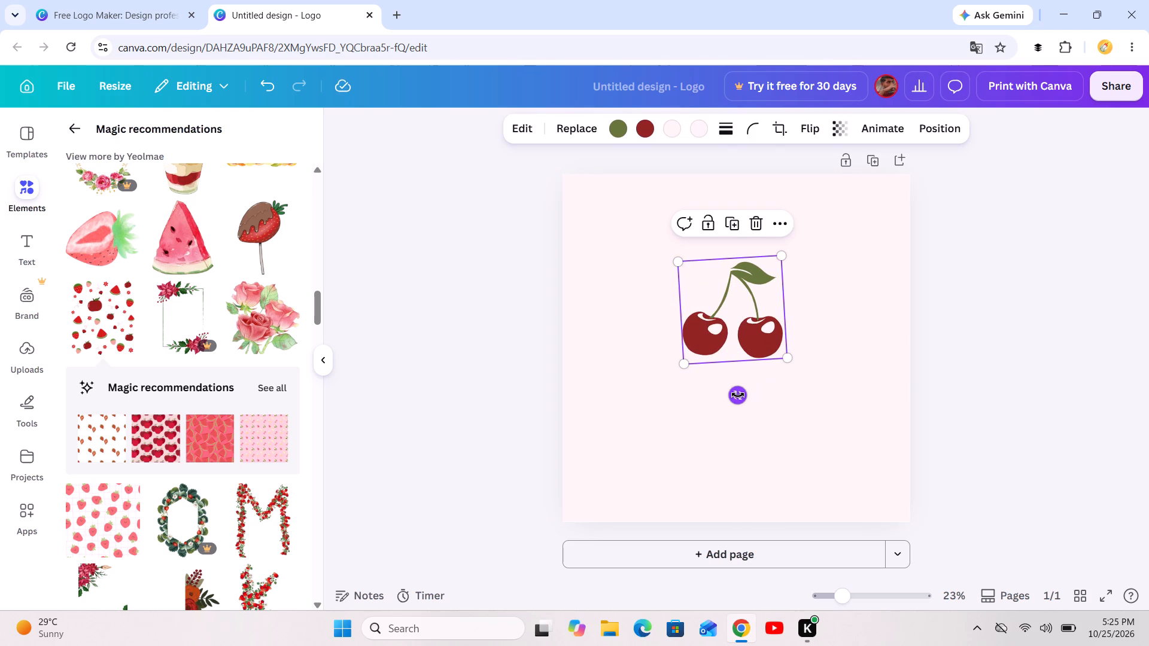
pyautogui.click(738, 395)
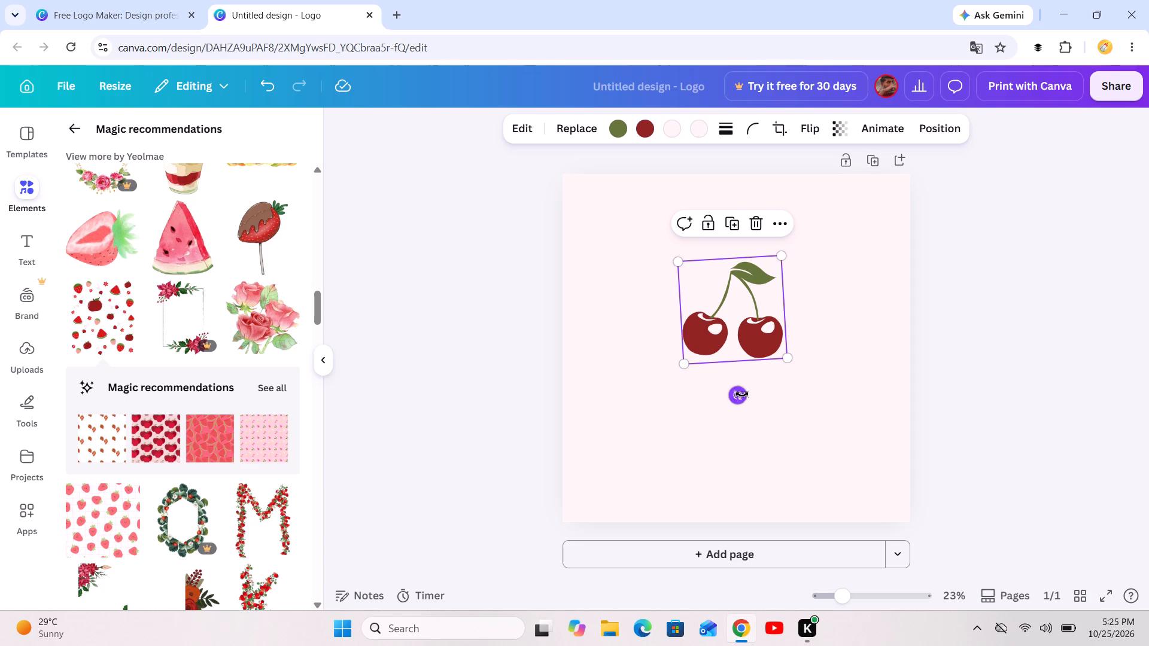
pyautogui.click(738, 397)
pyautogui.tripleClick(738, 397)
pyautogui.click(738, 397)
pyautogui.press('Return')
# Add the pink rose bouquet to the page and shrink it into the lower-right area, overlapping the cherries.
pyautogui.click(260, 311)
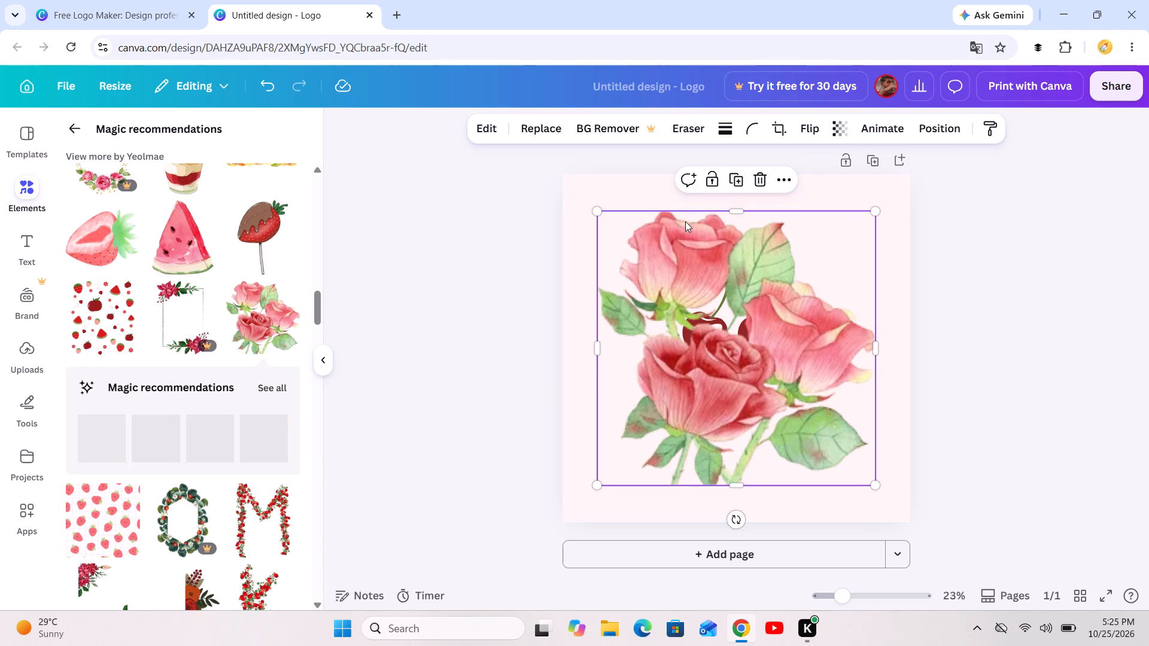
pyautogui.moveTo(598, 210); pyautogui.dragTo(642, 257)
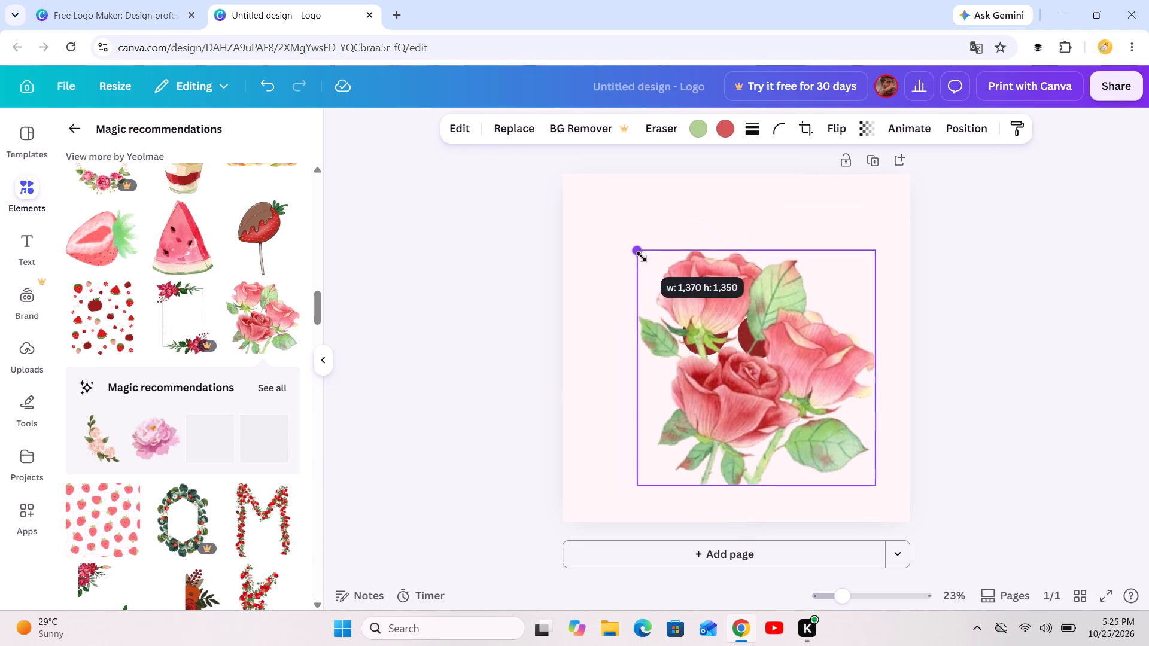
pyautogui.moveTo(642, 257); pyautogui.dragTo(686, 333)
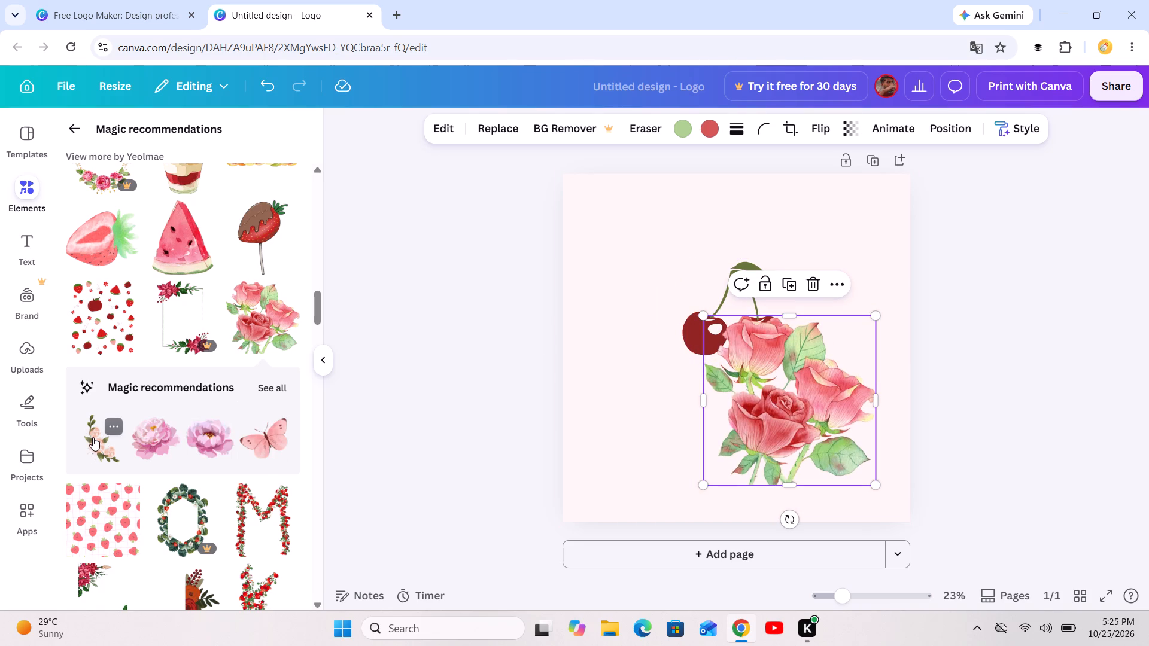
# Add the peach flower branch with green leaves from the rose bouquet's recommendations to the page.
pyautogui.moveTo(95, 437); pyautogui.dragTo(333, 443)
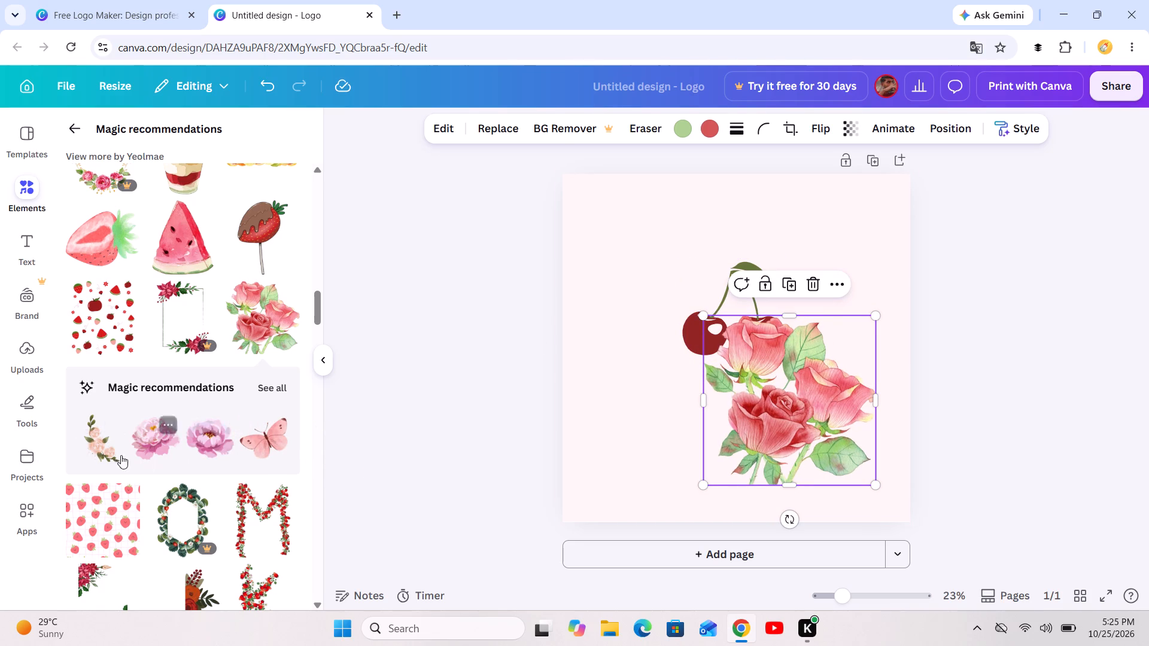
pyautogui.click(93, 423)
# Add the pink butterfly from the recommendations, shrink it to under half the page width, and move it to the page's upper-left corner.
pyautogui.click(273, 434)
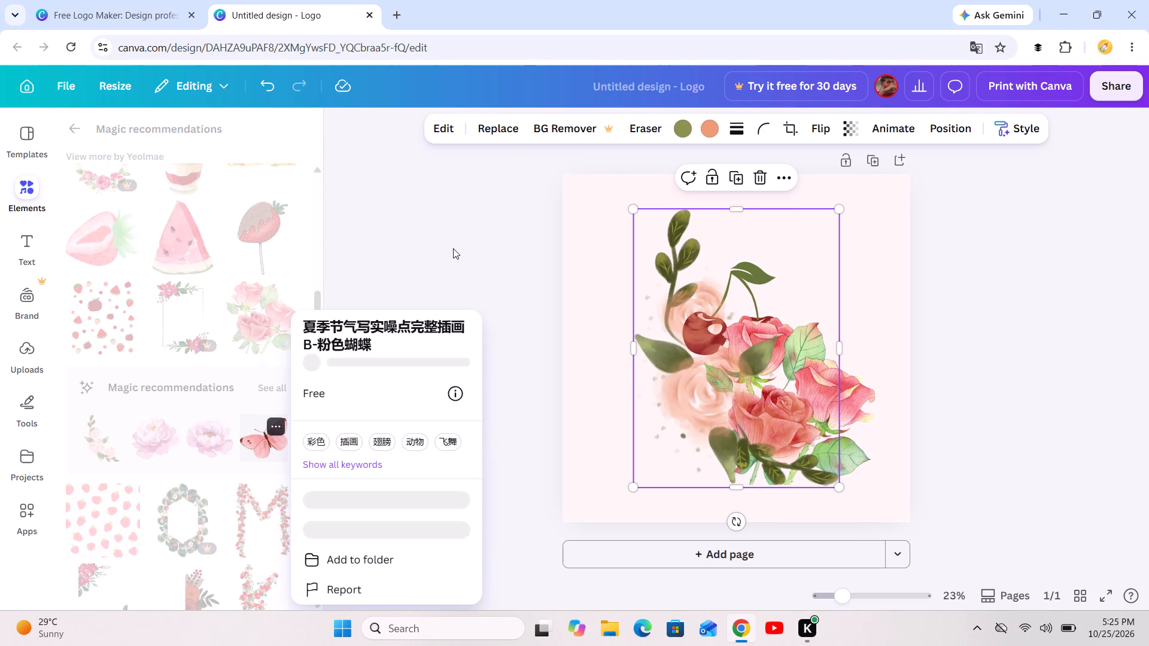
pyautogui.moveTo(454, 245); pyautogui.dragTo(234, 444)
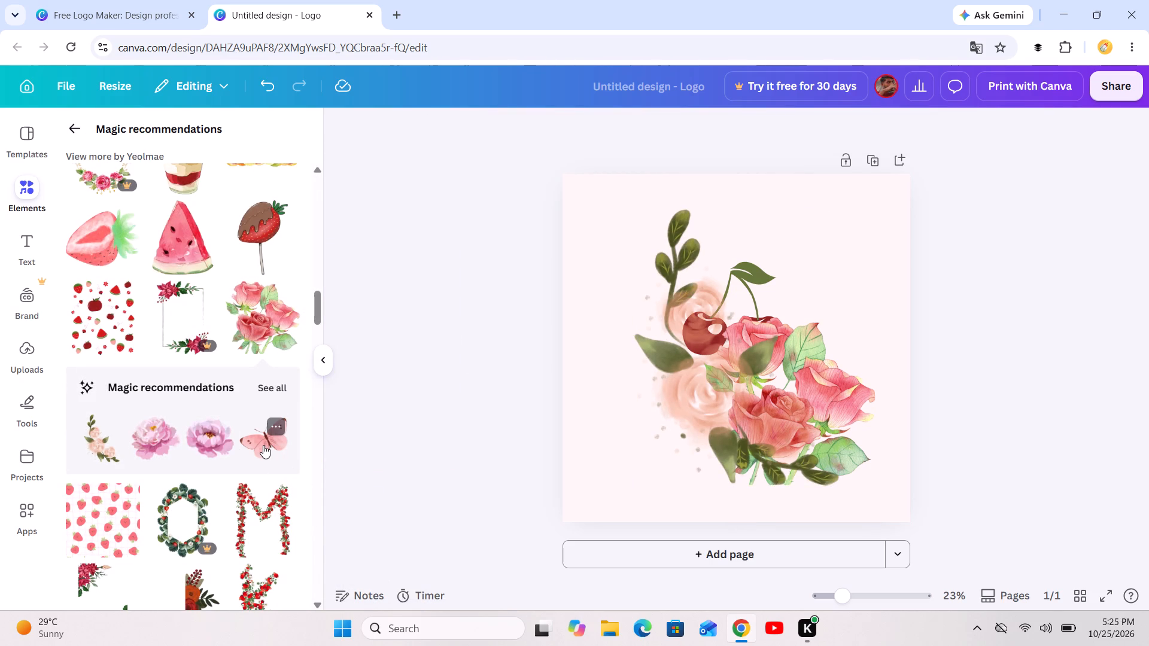
pyautogui.click(263, 445)
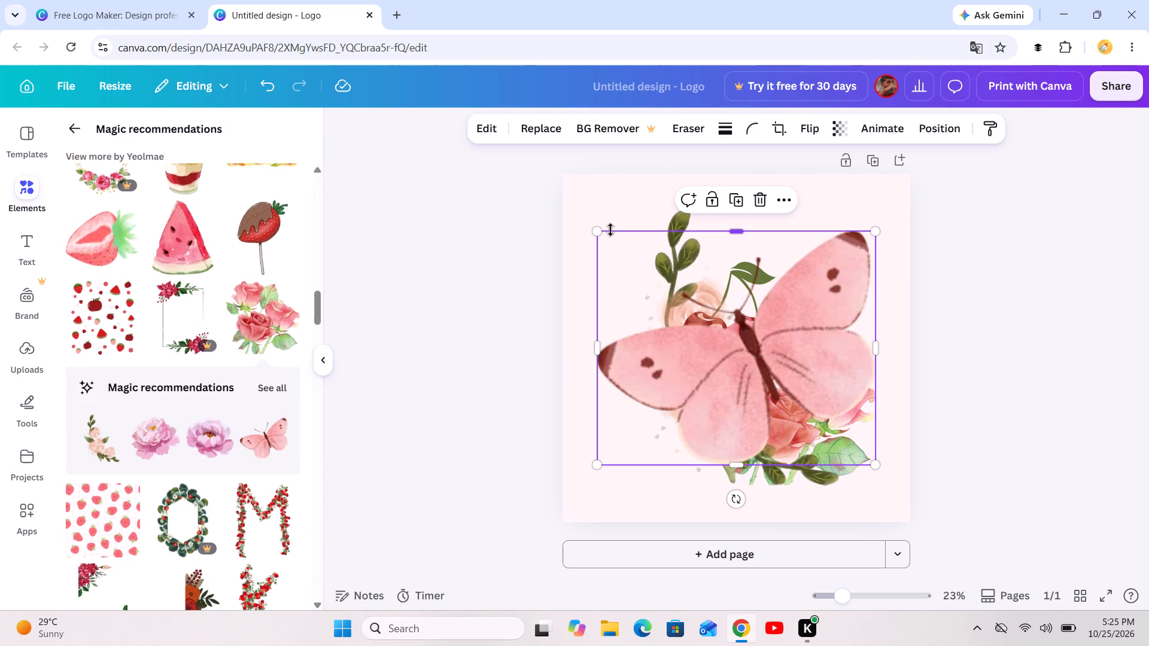
pyautogui.moveTo(595, 236); pyautogui.dragTo(701, 321)
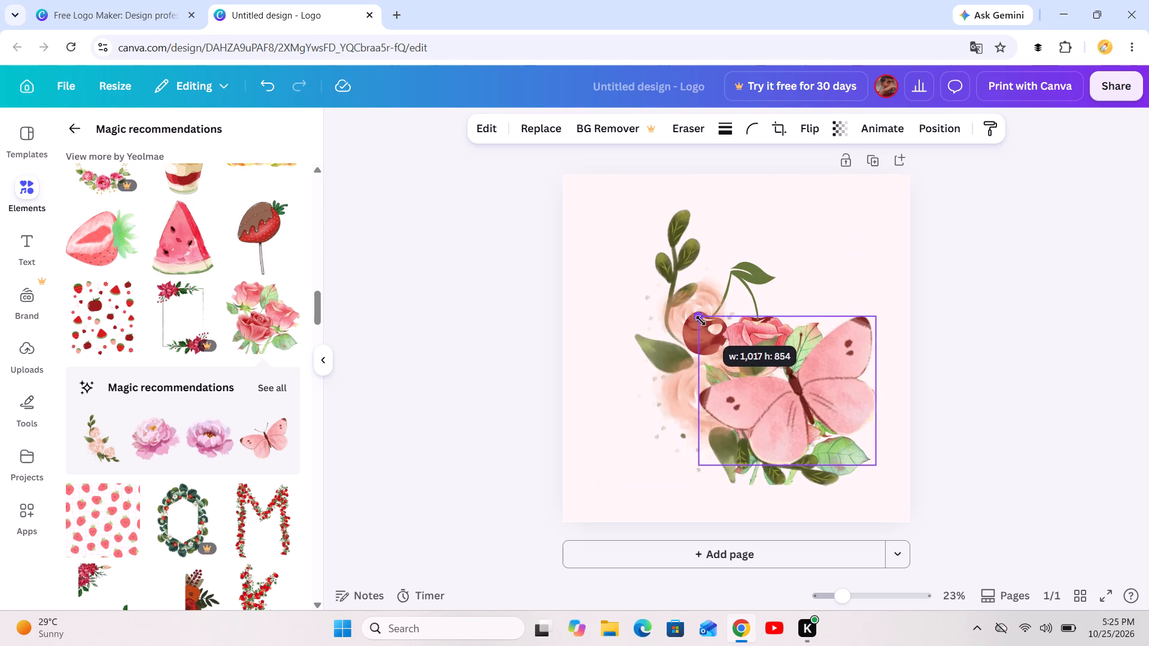
pyautogui.moveTo(701, 321); pyautogui.dragTo(719, 335)
pyautogui.moveTo(805, 377); pyautogui.dragTo(638, 215)
pyautogui.moveTo(557, 169); pyautogui.dragTo(582, 189)
pyautogui.moveTo(645, 248); pyautogui.dragTo(608, 219)
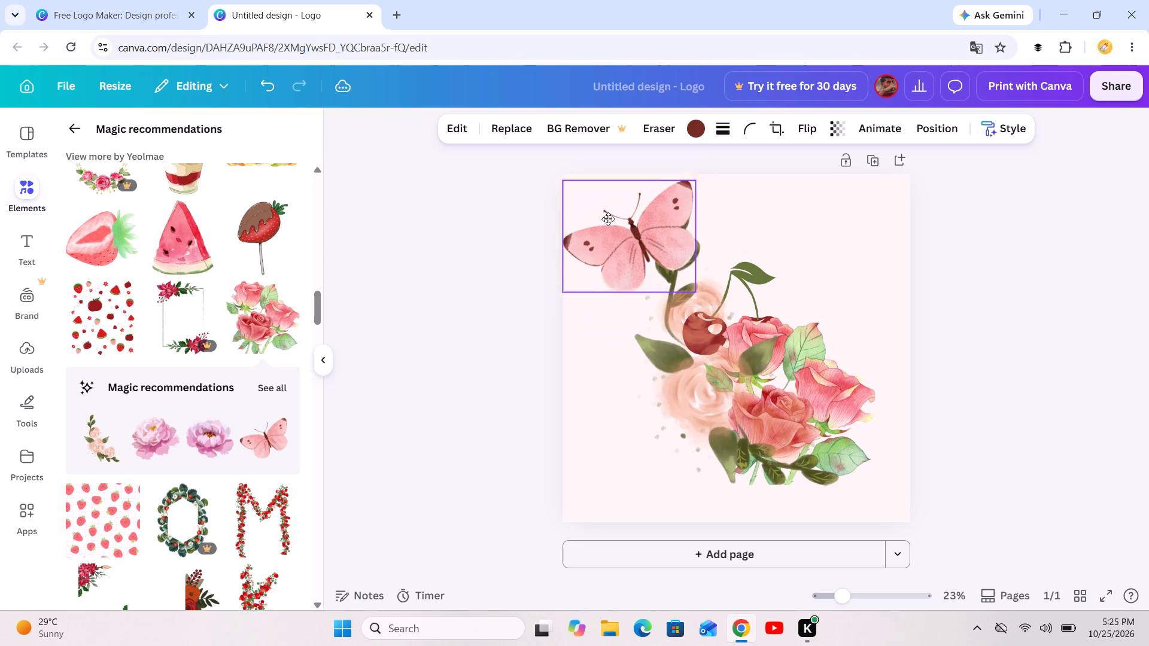
# Shrink the pink butterfly to about a fifth of the page width and place it in the page's upper-left corner.
pyautogui.moveTo(608, 219); pyautogui.dragTo(623, 236)
pyautogui.moveTo(558, 185); pyautogui.dragTo(581, 205)
pyautogui.moveTo(607, 227); pyautogui.dragTo(585, 199)
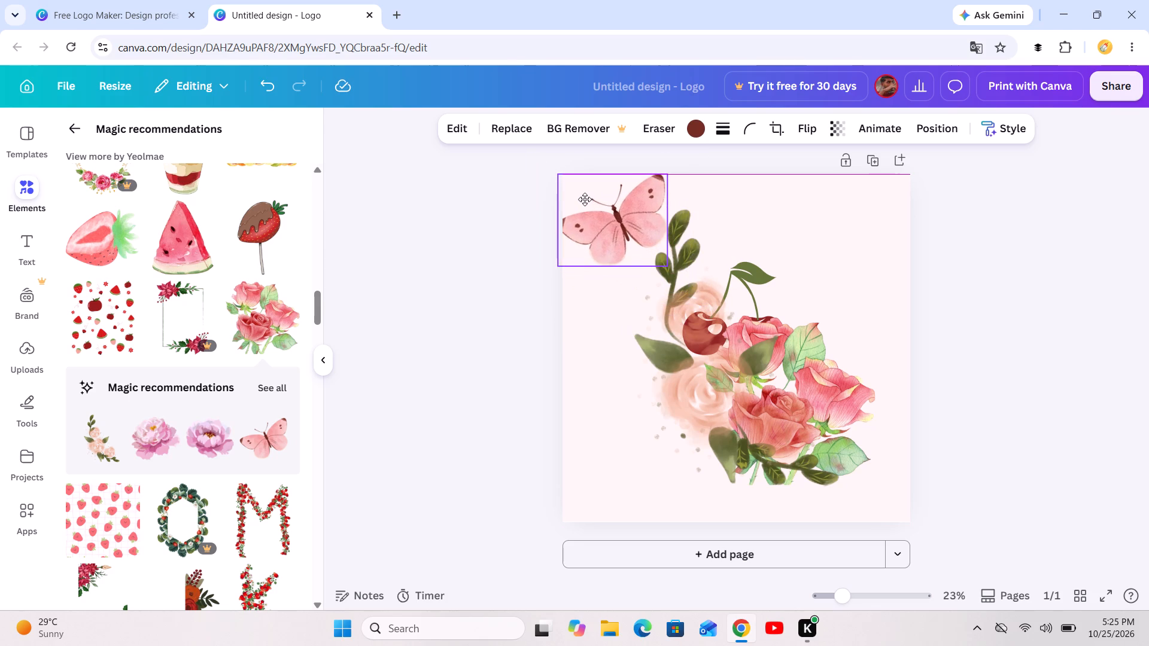
pyautogui.moveTo(585, 199); pyautogui.dragTo(598, 203)
pyautogui.moveTo(598, 203); pyautogui.dragTo(605, 212)
pyautogui.moveTo(576, 190); pyautogui.dragTo(620, 242)
pyautogui.moveTo(622, 231); pyautogui.dragTo(615, 228)
pyautogui.moveTo(637, 241); pyautogui.dragTo(589, 200)
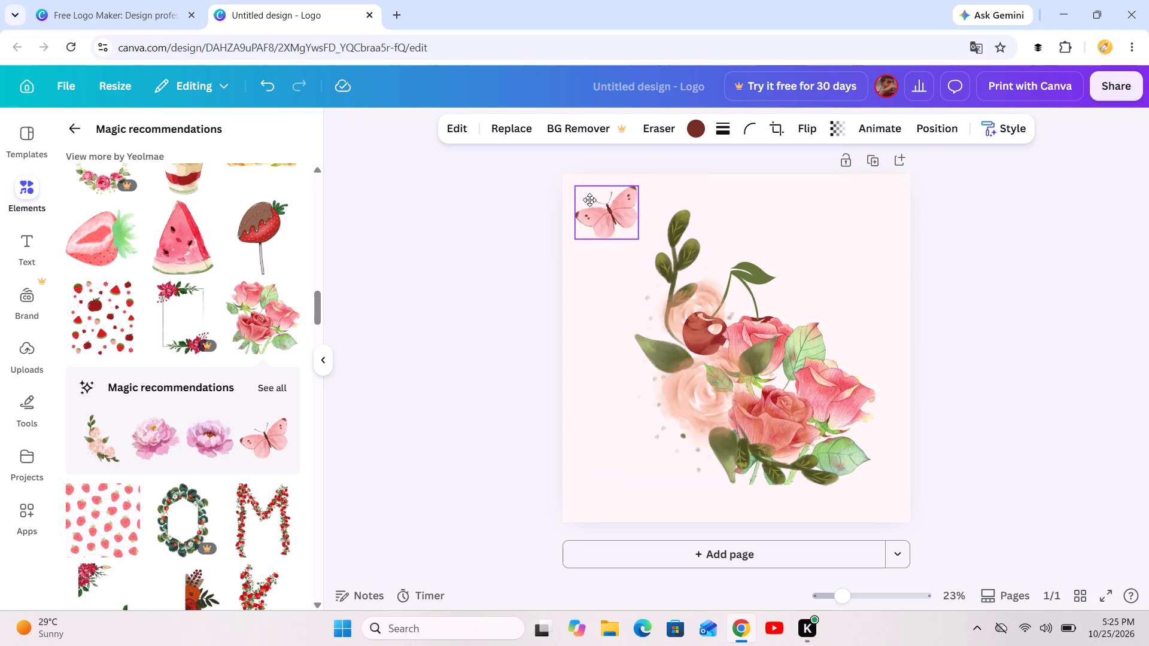
pyautogui.moveTo(589, 200); pyautogui.dragTo(587, 194)
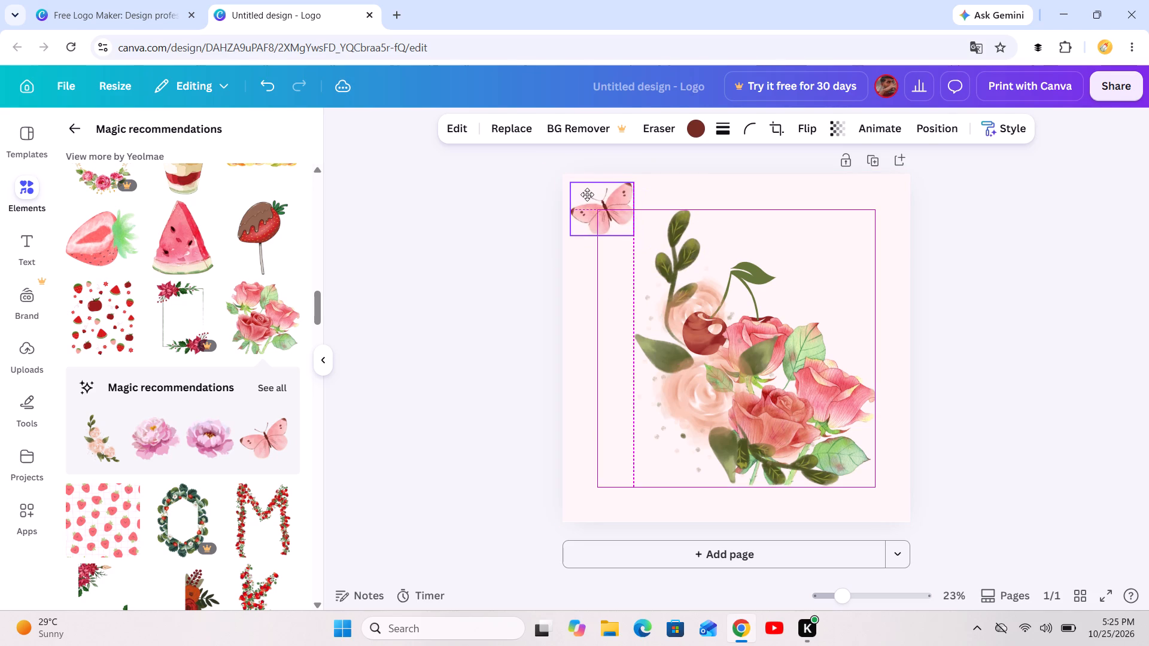
pyautogui.moveTo(587, 194); pyautogui.dragTo(582, 189)
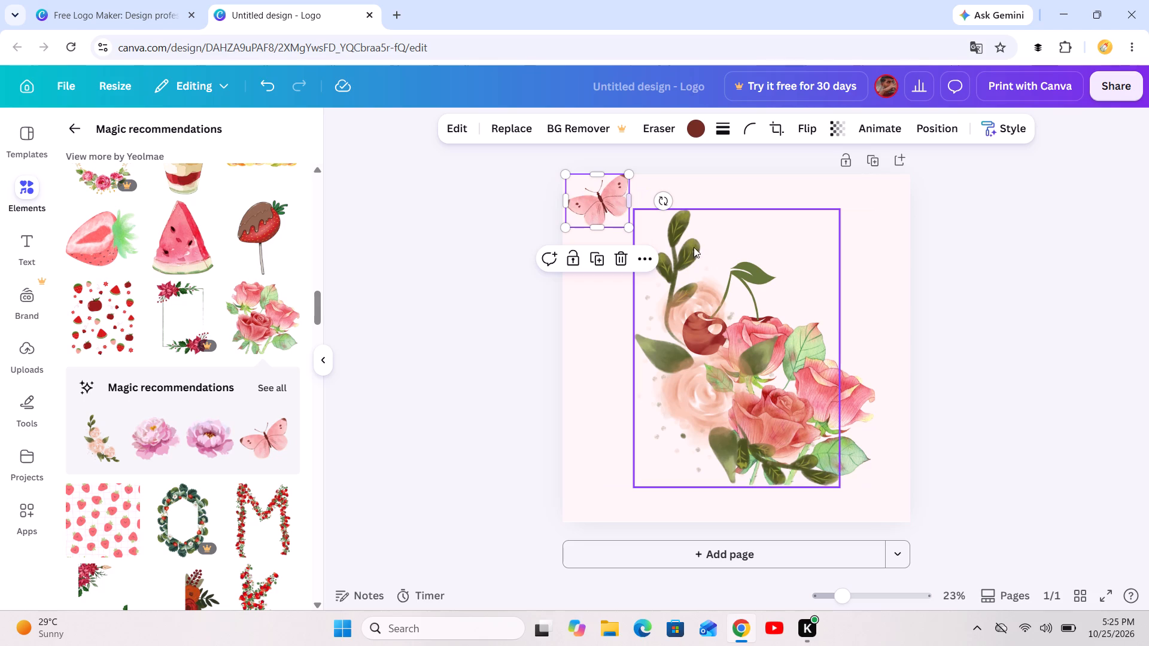
# Shrink the peach flower branch to about a third of the page width and place it in the page's lower-left corner.
pyautogui.click(768, 339)
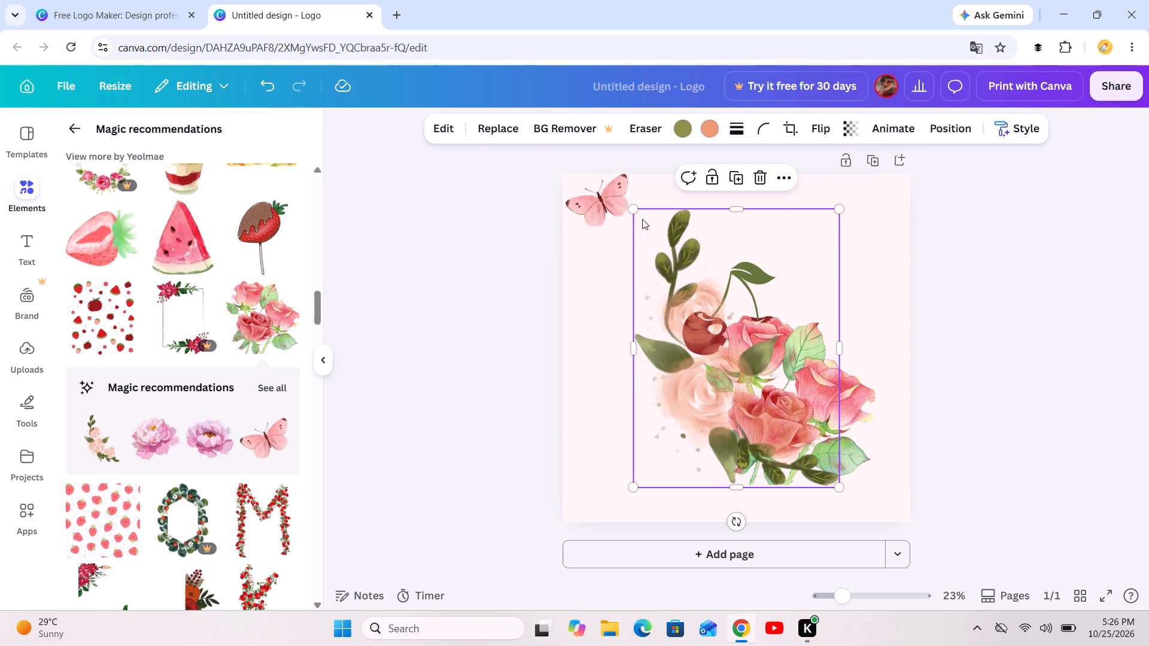
pyautogui.moveTo(631, 209); pyautogui.dragTo(698, 386)
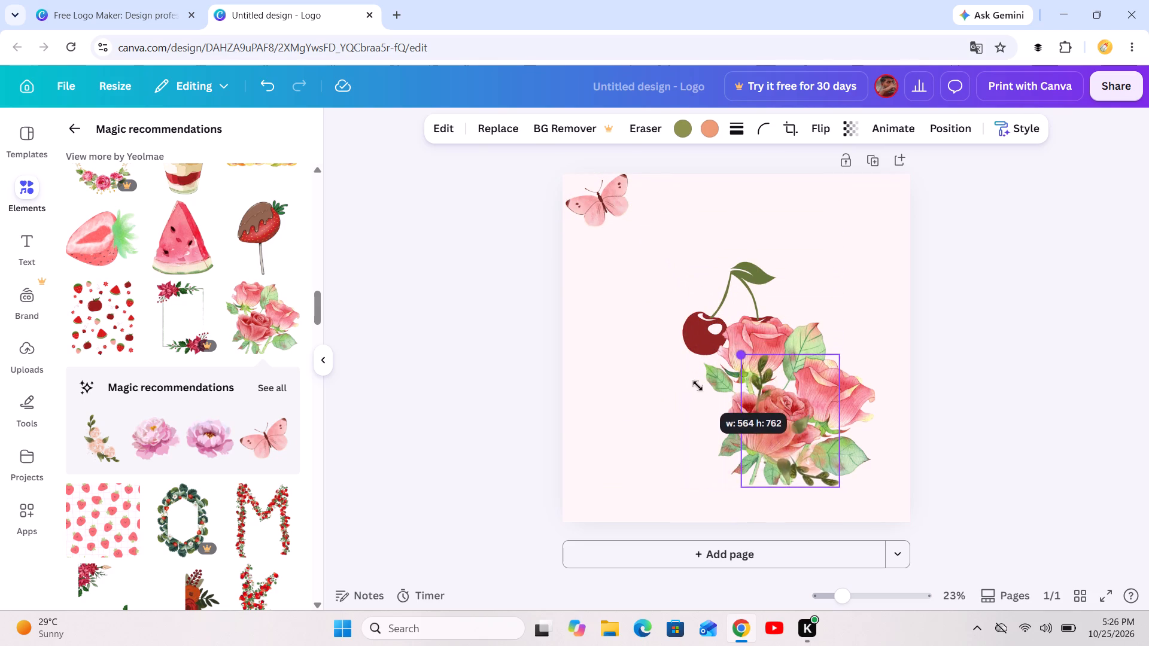
pyautogui.moveTo(698, 386); pyautogui.dragTo(703, 386)
pyautogui.moveTo(785, 443); pyautogui.dragTo(628, 465)
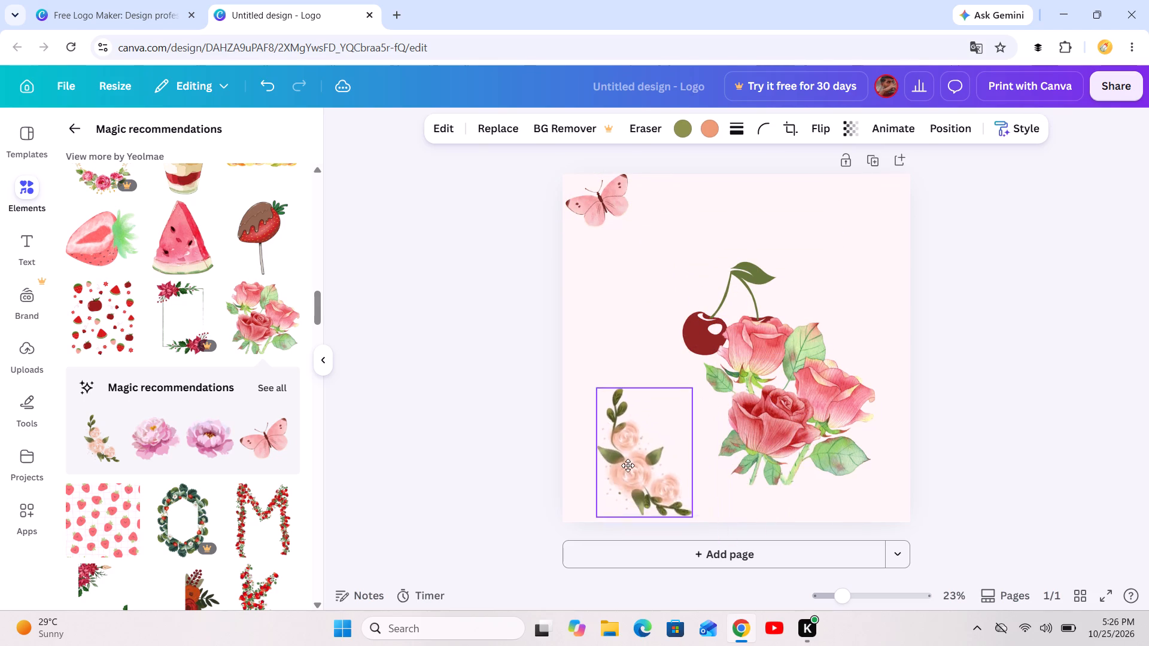
pyautogui.moveTo(628, 465); pyautogui.dragTo(609, 456)
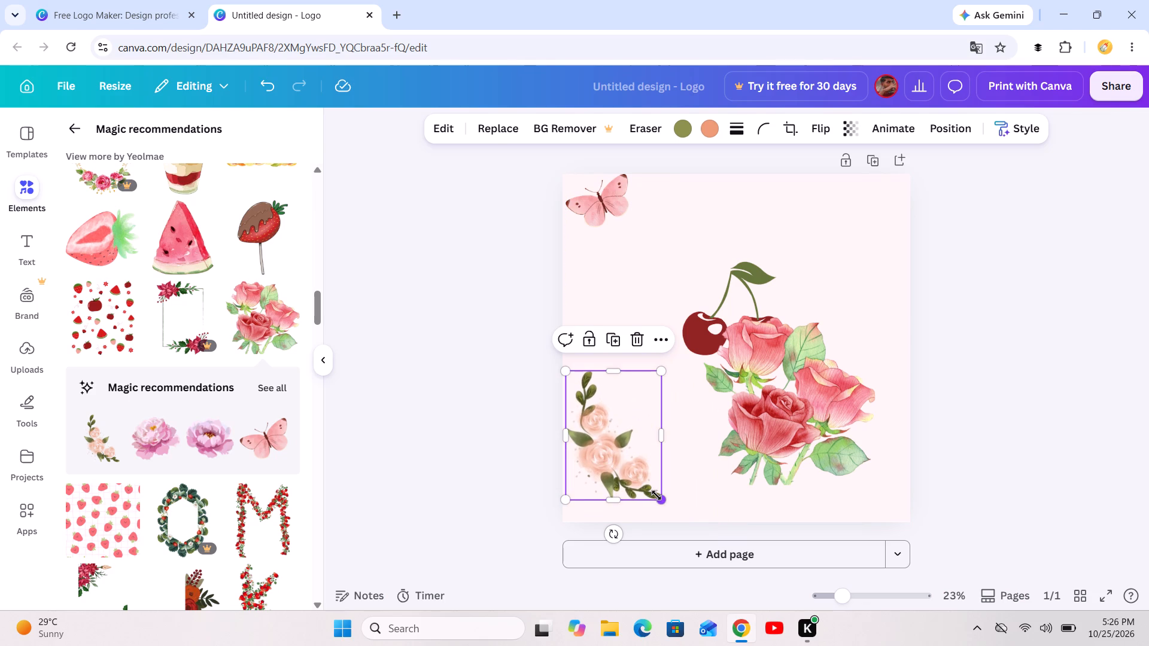
pyautogui.moveTo(656, 495); pyautogui.dragTo(660, 526)
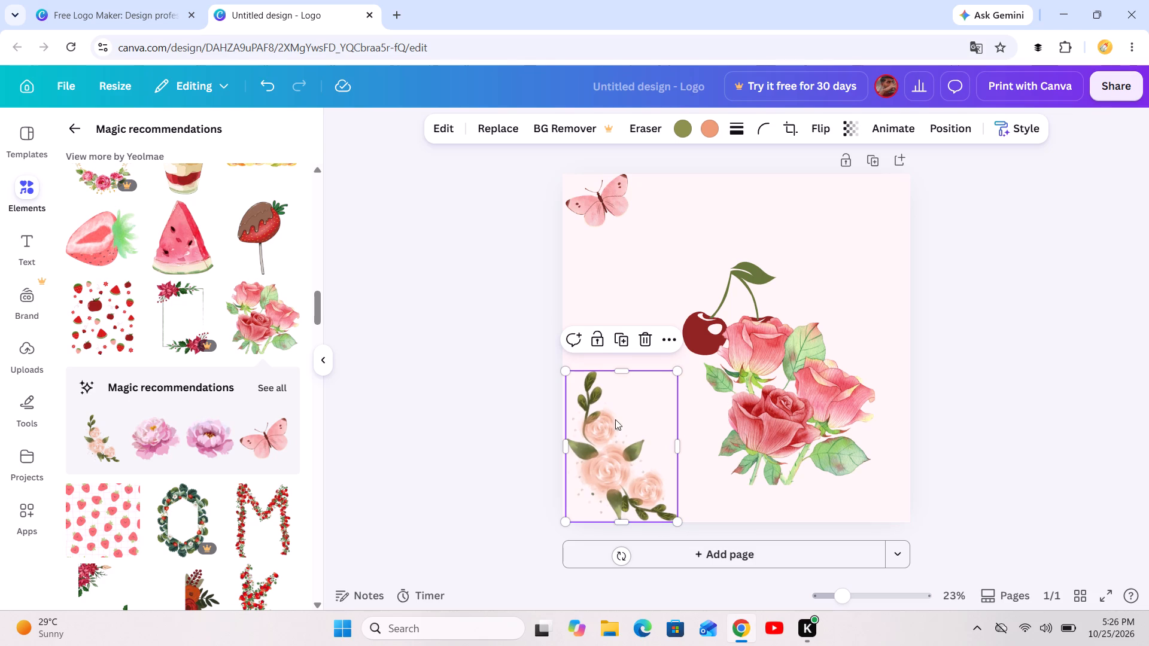
pyautogui.moveTo(569, 365); pyautogui.dragTo(563, 339)
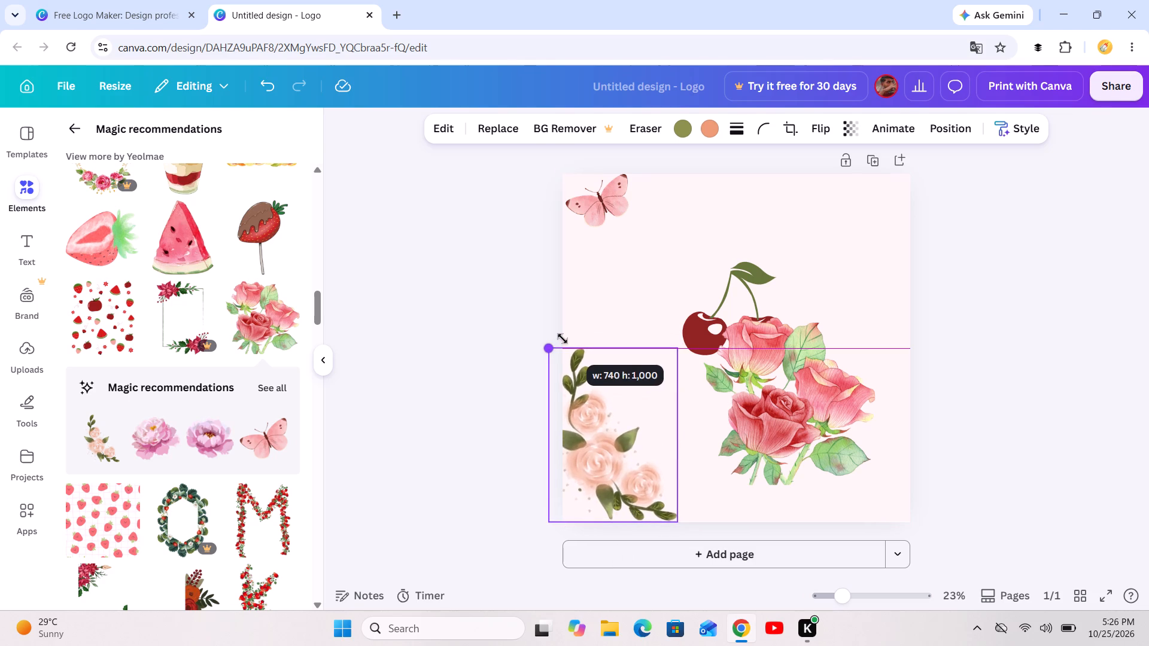
pyautogui.moveTo(563, 339); pyautogui.dragTo(576, 337)
pyautogui.moveTo(608, 446); pyautogui.dragTo(638, 425)
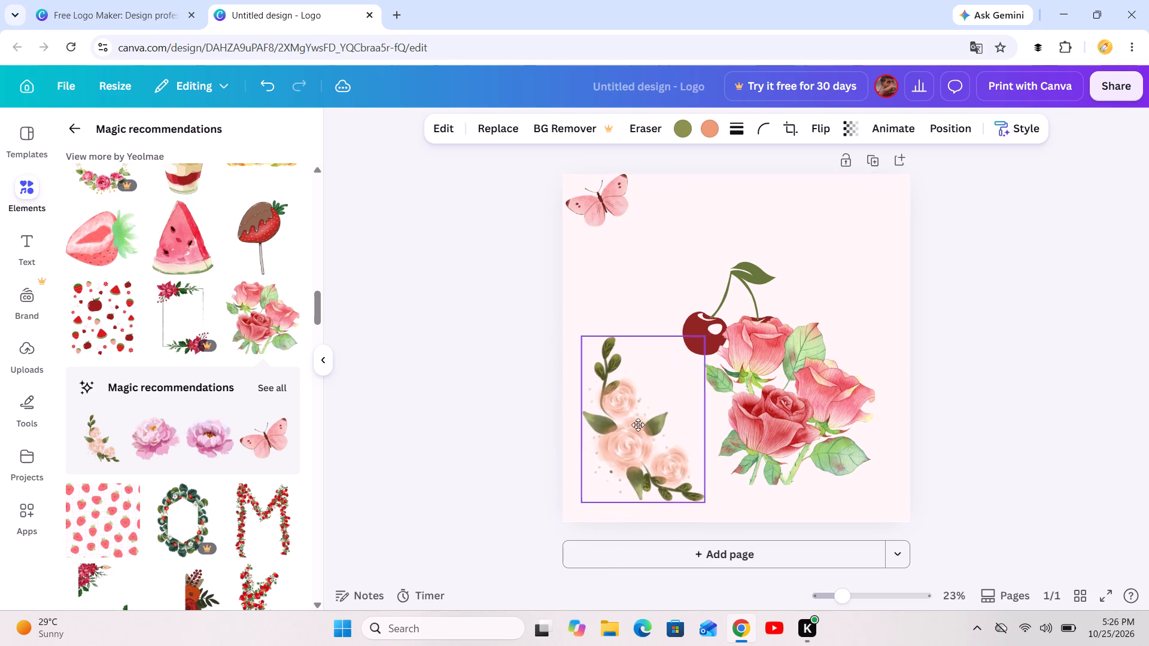
pyautogui.moveTo(638, 425); pyautogui.dragTo(612, 458)
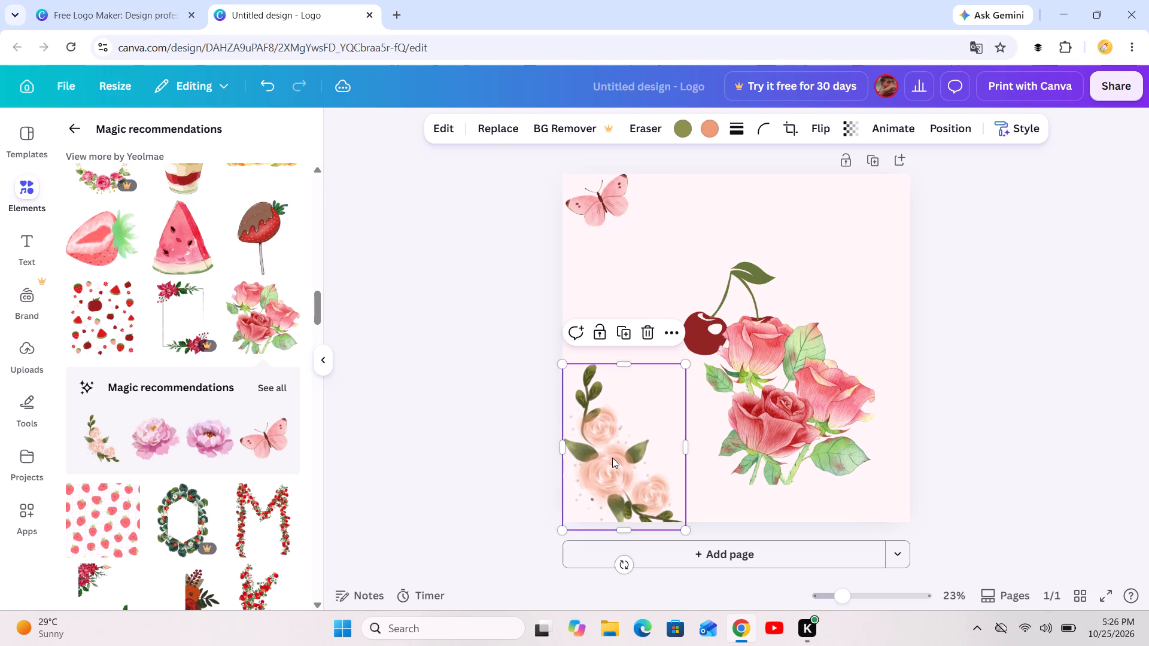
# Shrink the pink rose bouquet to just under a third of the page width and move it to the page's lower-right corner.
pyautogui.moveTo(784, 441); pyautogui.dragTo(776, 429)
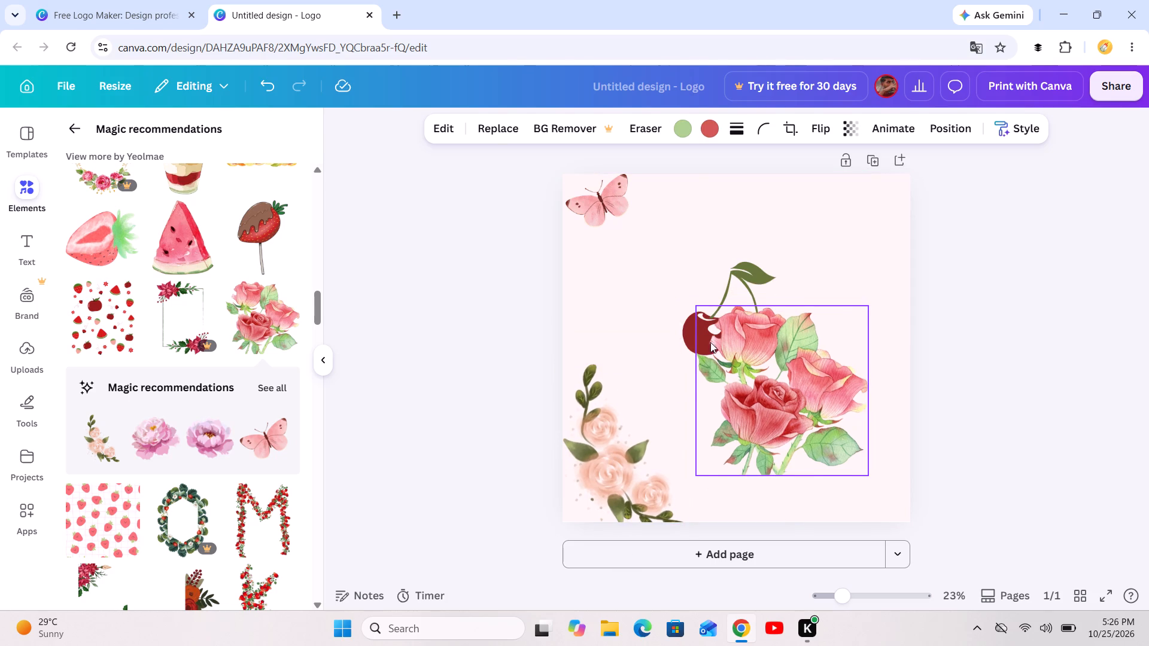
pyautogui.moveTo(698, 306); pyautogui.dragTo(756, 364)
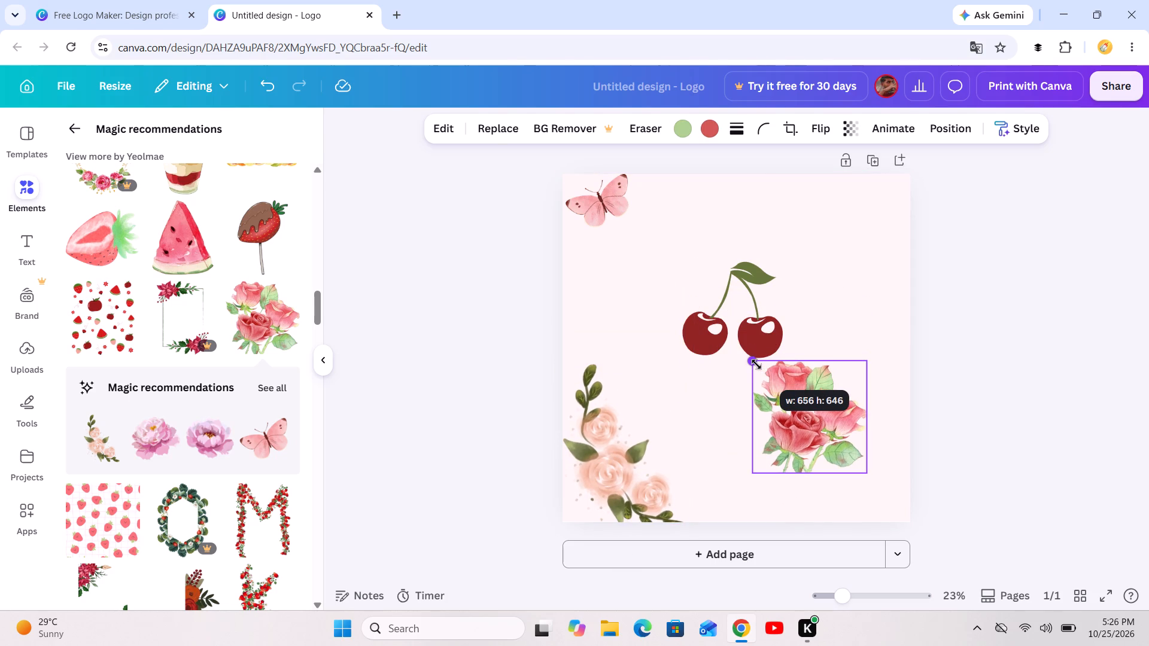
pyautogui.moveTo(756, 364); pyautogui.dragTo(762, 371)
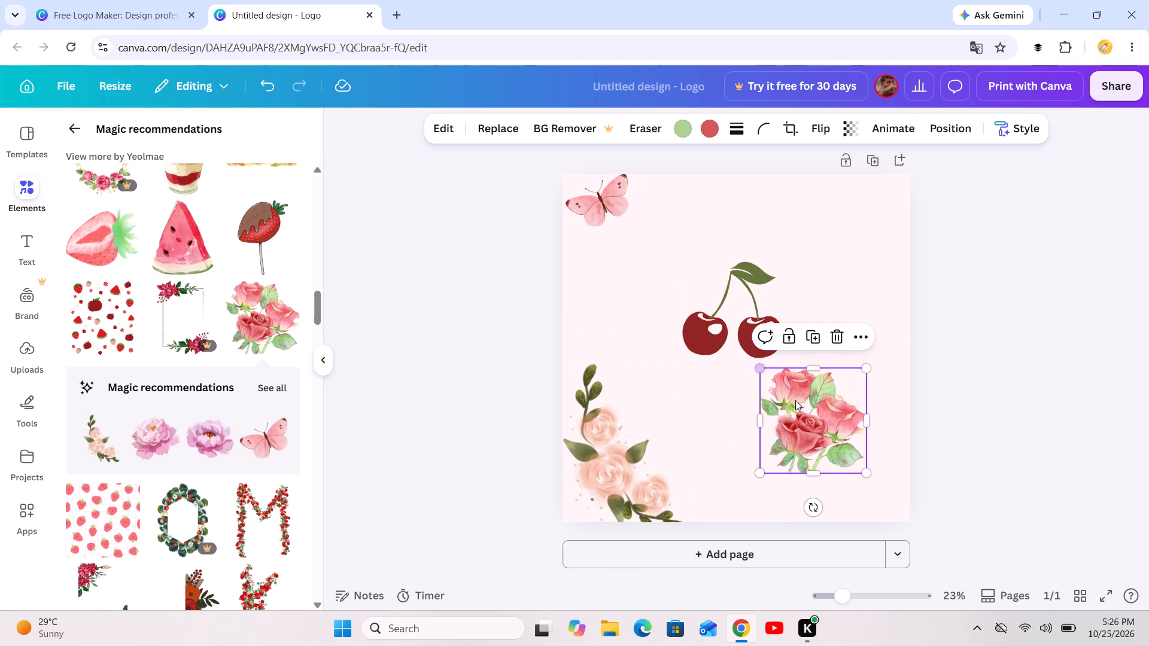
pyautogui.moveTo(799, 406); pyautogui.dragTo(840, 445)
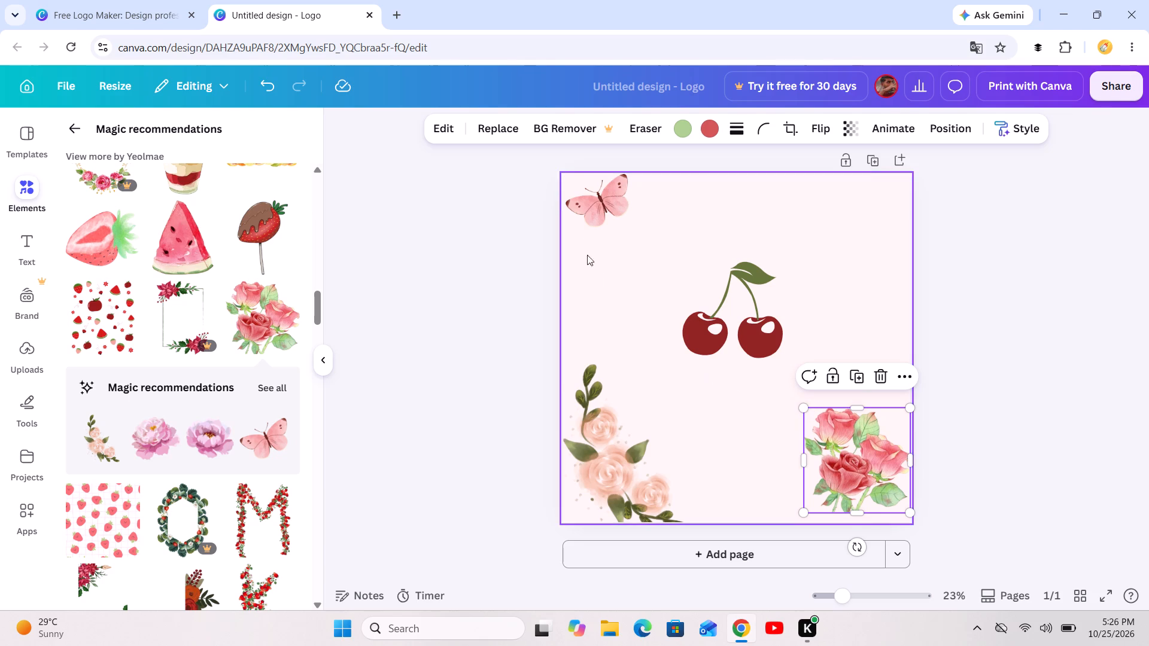
# Move the butterfly to the page's upper-right corner and rotate it steeply clockwise.
pyautogui.moveTo(588, 202); pyautogui.dragTo(843, 201)
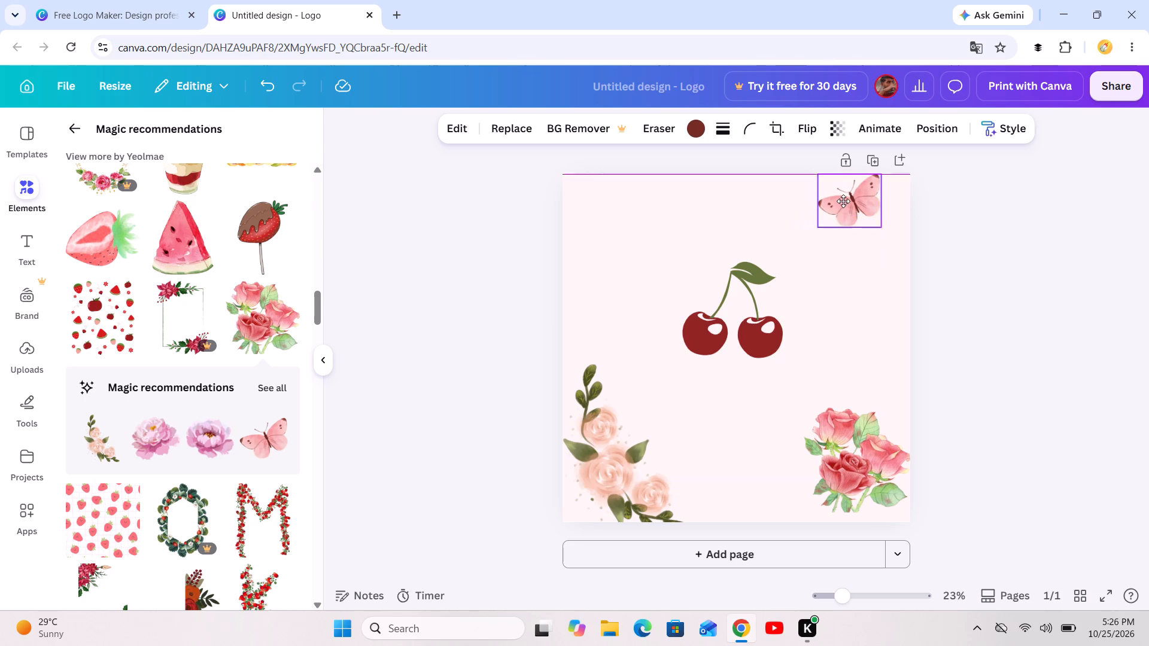
pyautogui.moveTo(843, 201); pyautogui.dragTo(853, 211)
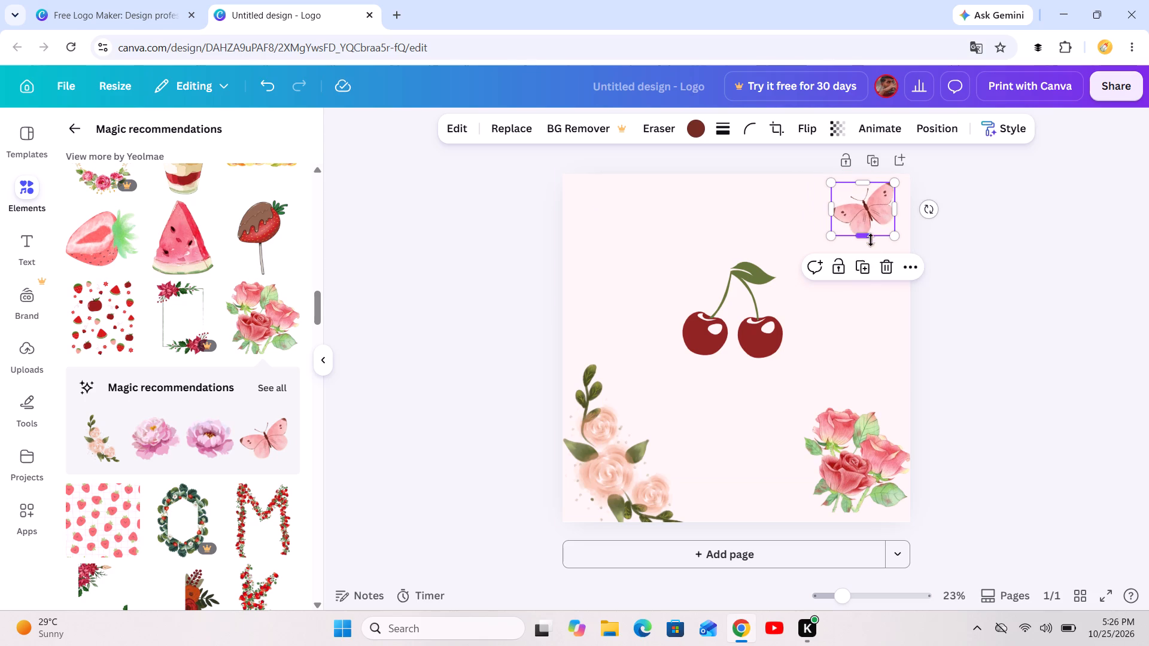
pyautogui.click(927, 215)
pyautogui.click(927, 215)
pyautogui.moveTo(927, 215); pyautogui.dragTo(939, 196)
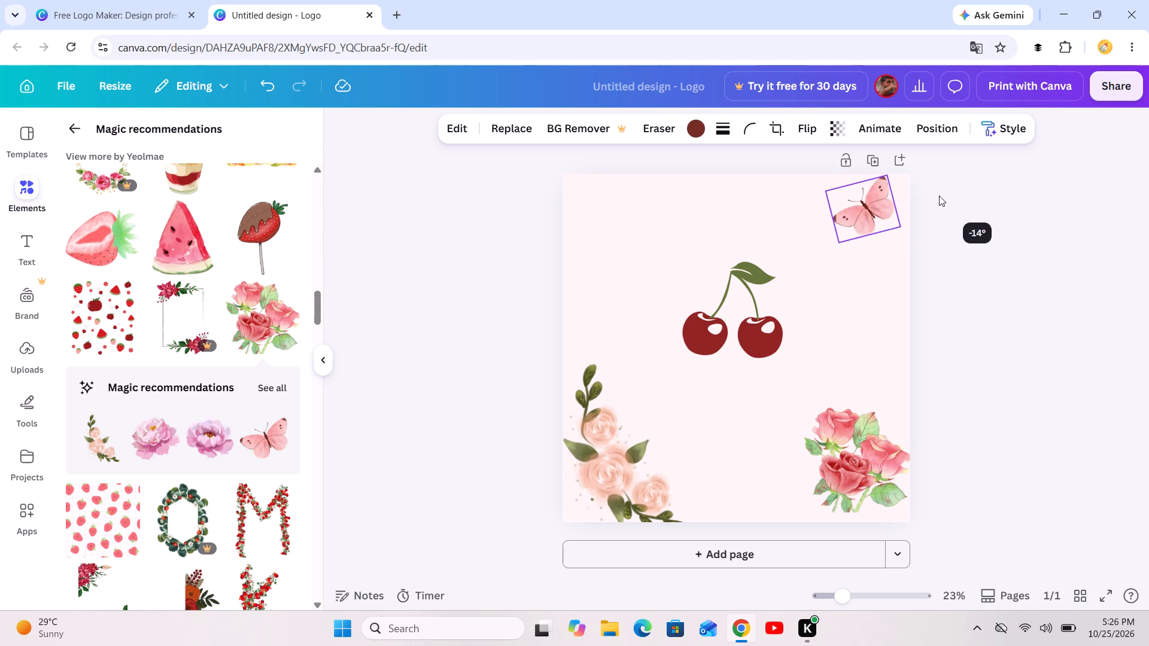
pyautogui.moveTo(939, 196); pyautogui.dragTo(894, 294)
pyautogui.moveTo(856, 218); pyautogui.dragTo(881, 208)
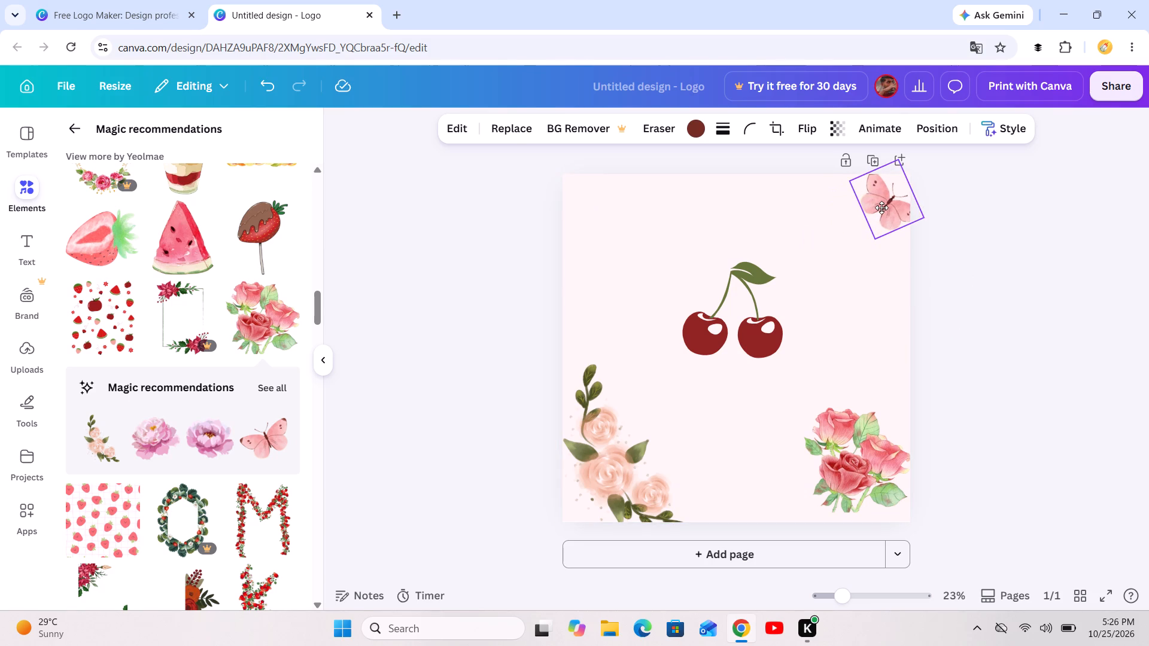
pyautogui.moveTo(881, 208); pyautogui.dragTo(864, 211)
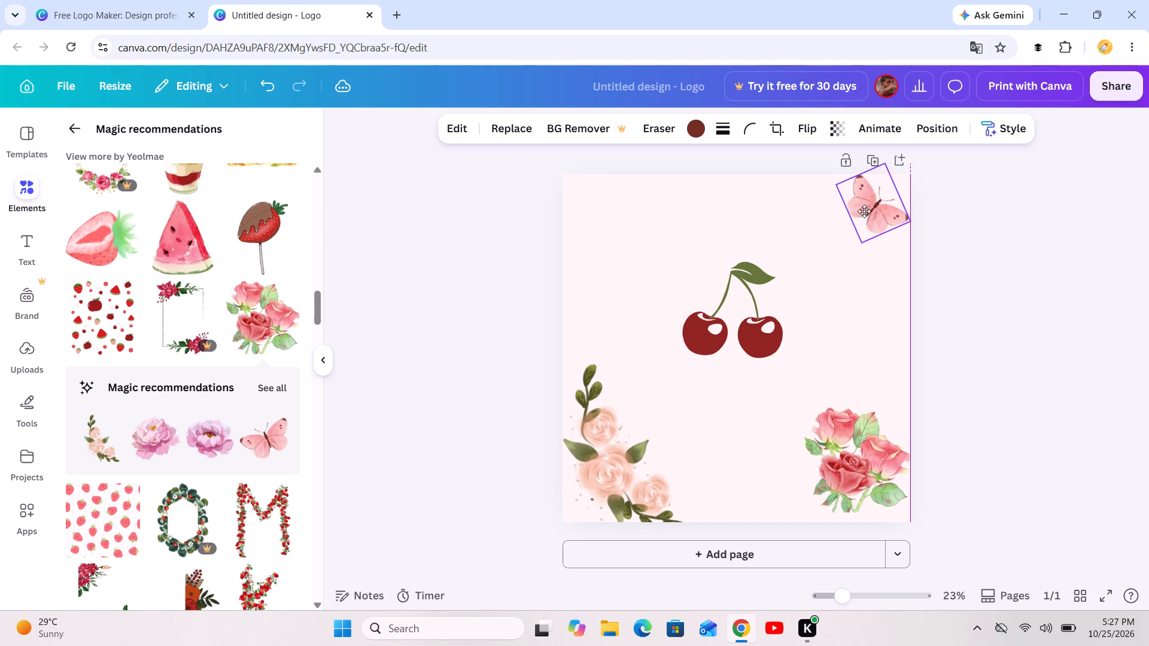
pyautogui.moveTo(864, 211); pyautogui.dragTo(864, 212)
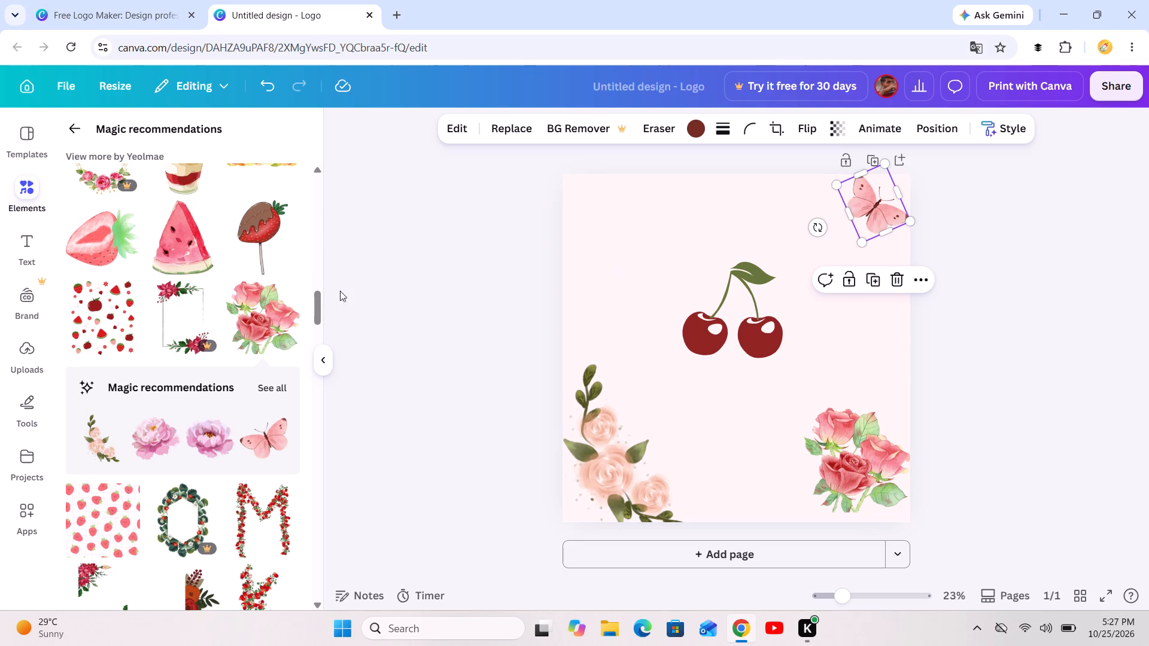
# Add the pink watercolor five-petal flower with the orange center from the recommendations to the page.
pyautogui.moveTo(317, 317); pyautogui.dragTo(321, 397)
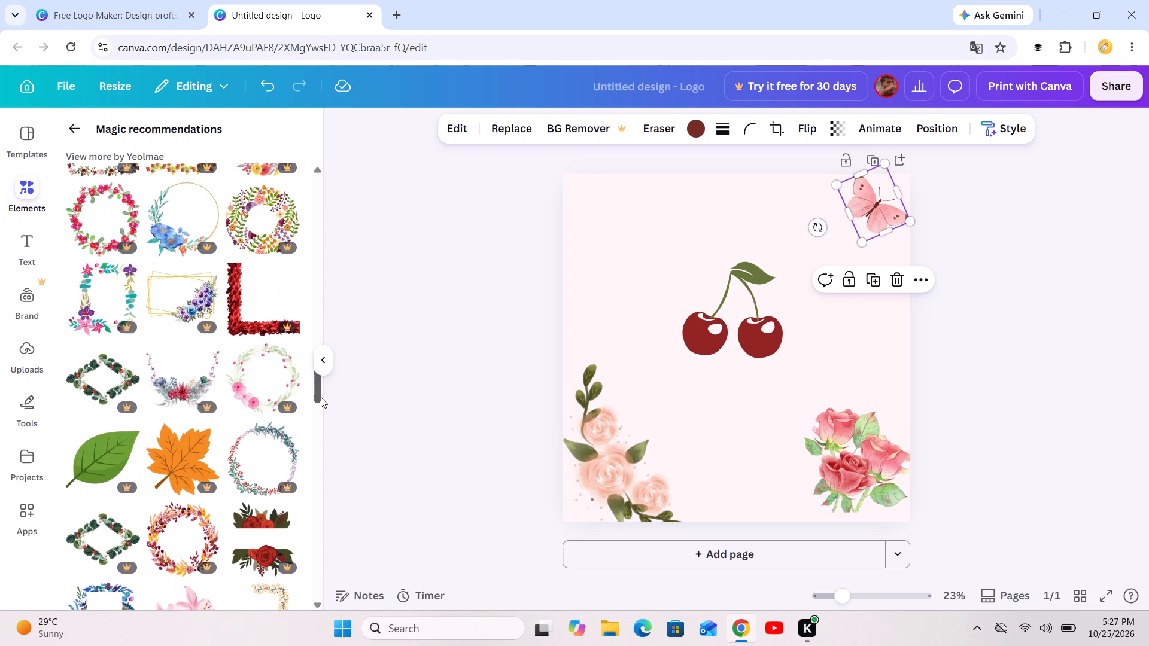
pyautogui.moveTo(321, 397); pyautogui.dragTo(333, 412)
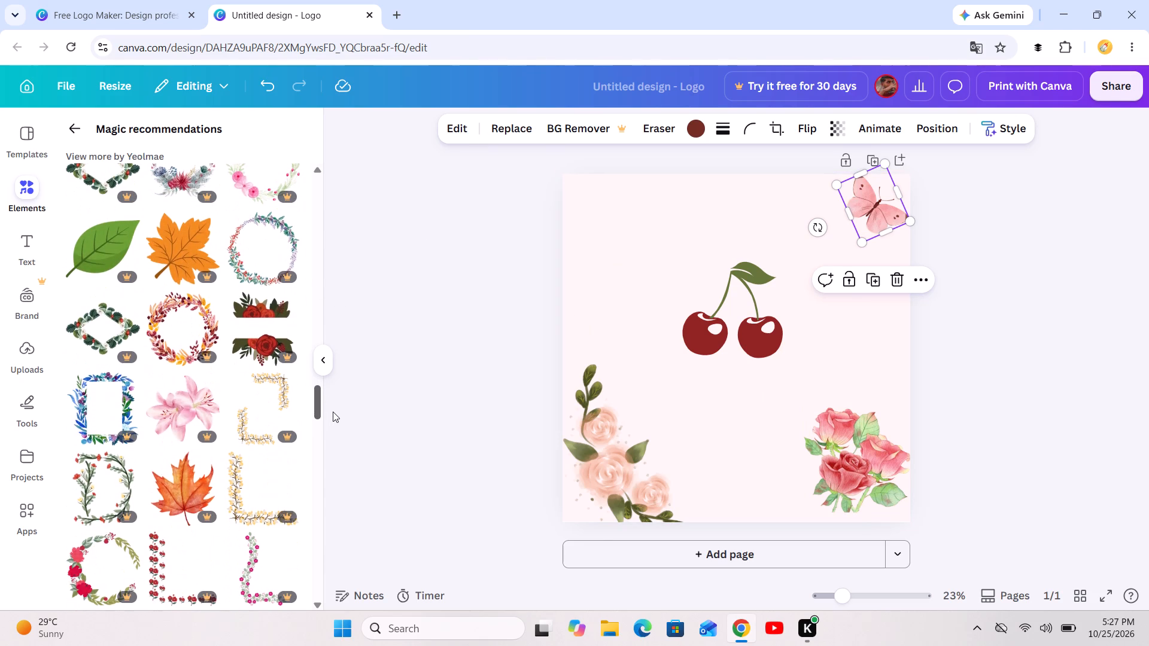
pyautogui.moveTo(333, 412); pyautogui.dragTo(344, 429)
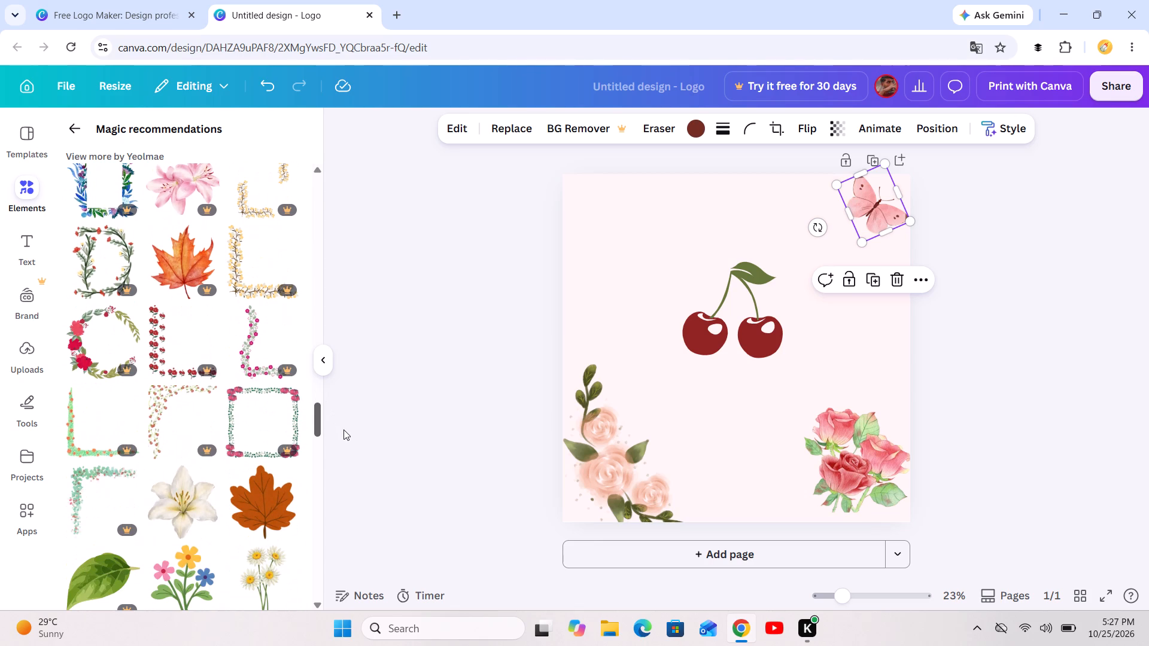
pyautogui.moveTo(344, 429); pyautogui.dragTo(339, 460)
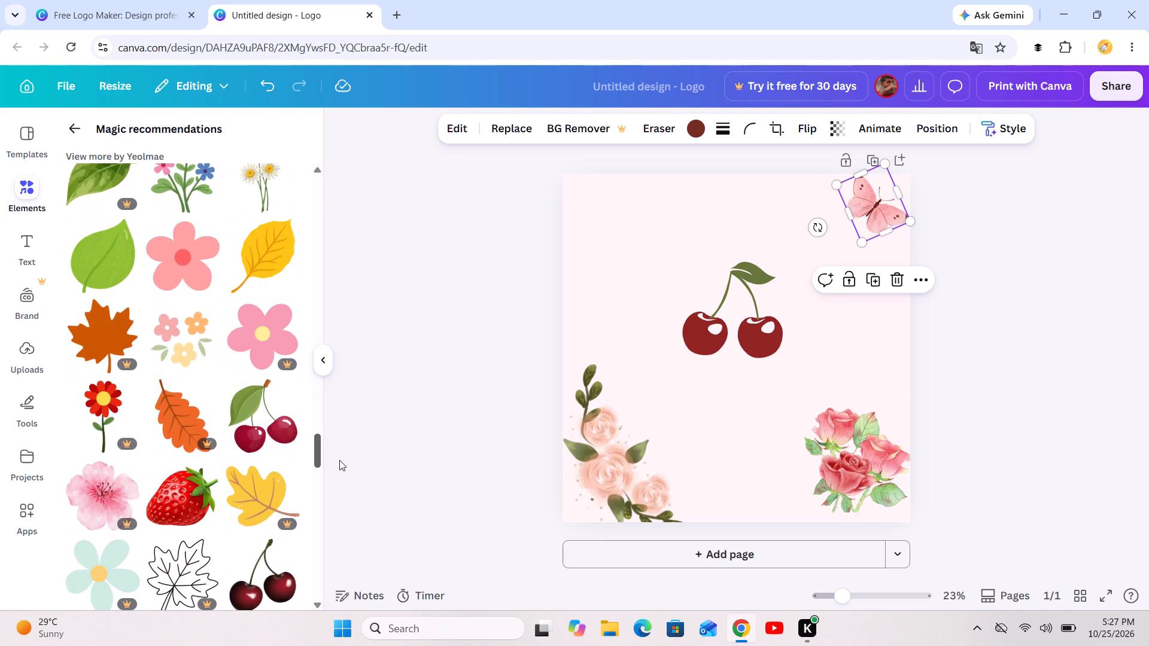
pyautogui.moveTo(339, 460); pyautogui.dragTo(339, 468)
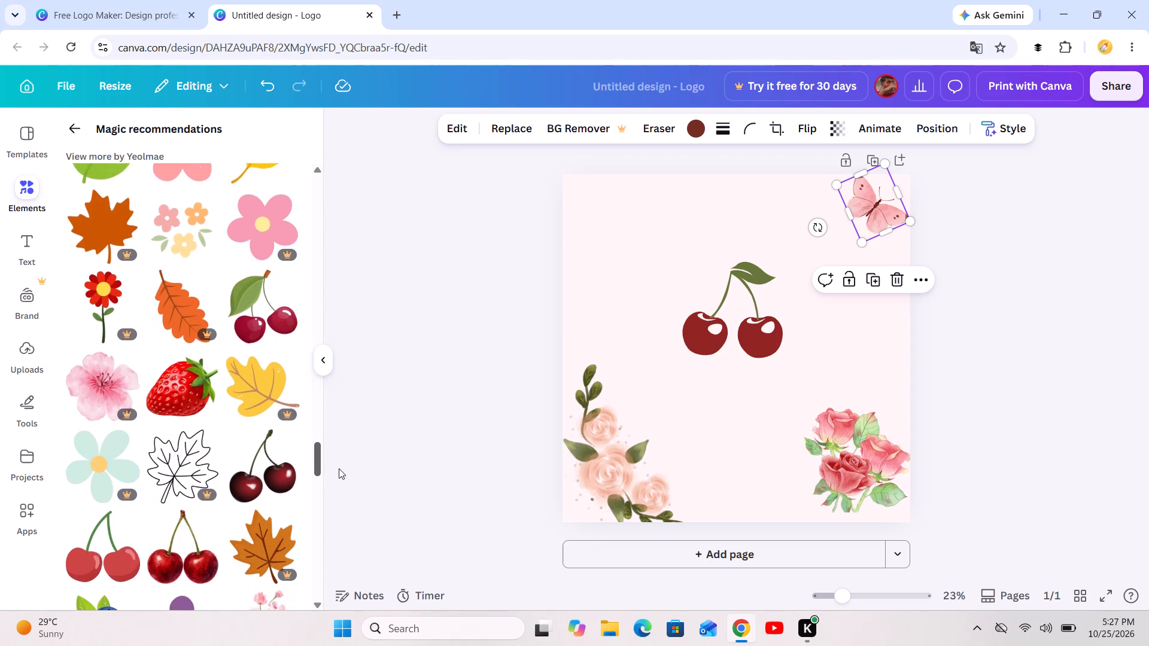
pyautogui.moveTo(339, 468); pyautogui.dragTo(340, 483)
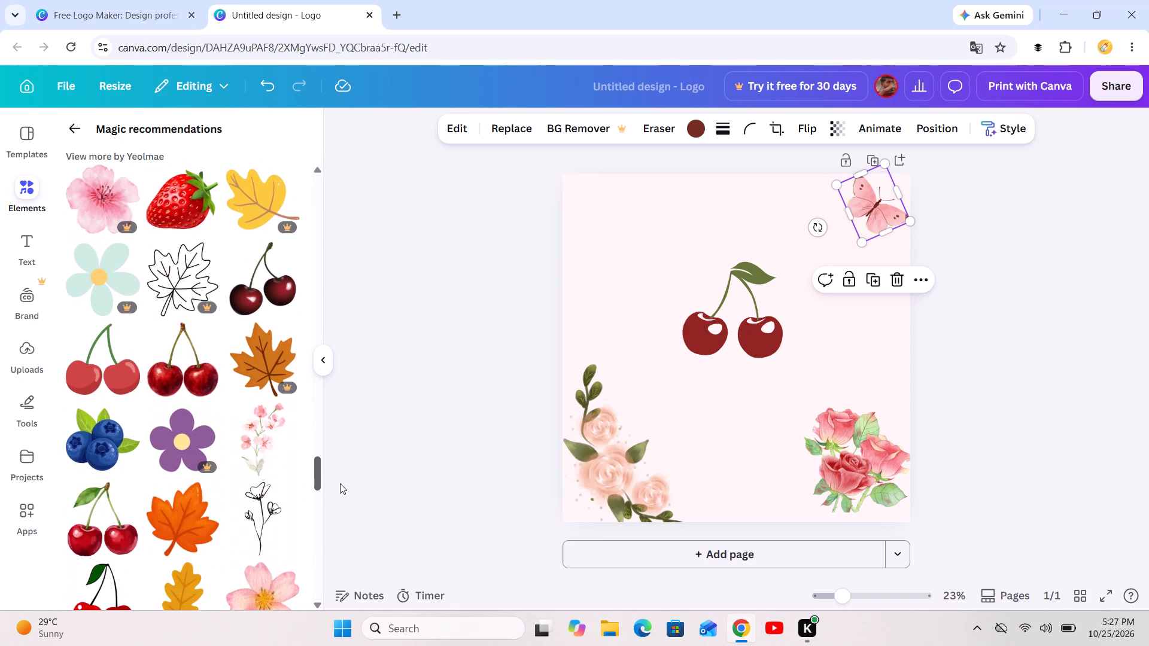
pyautogui.moveTo(340, 483); pyautogui.dragTo(336, 496)
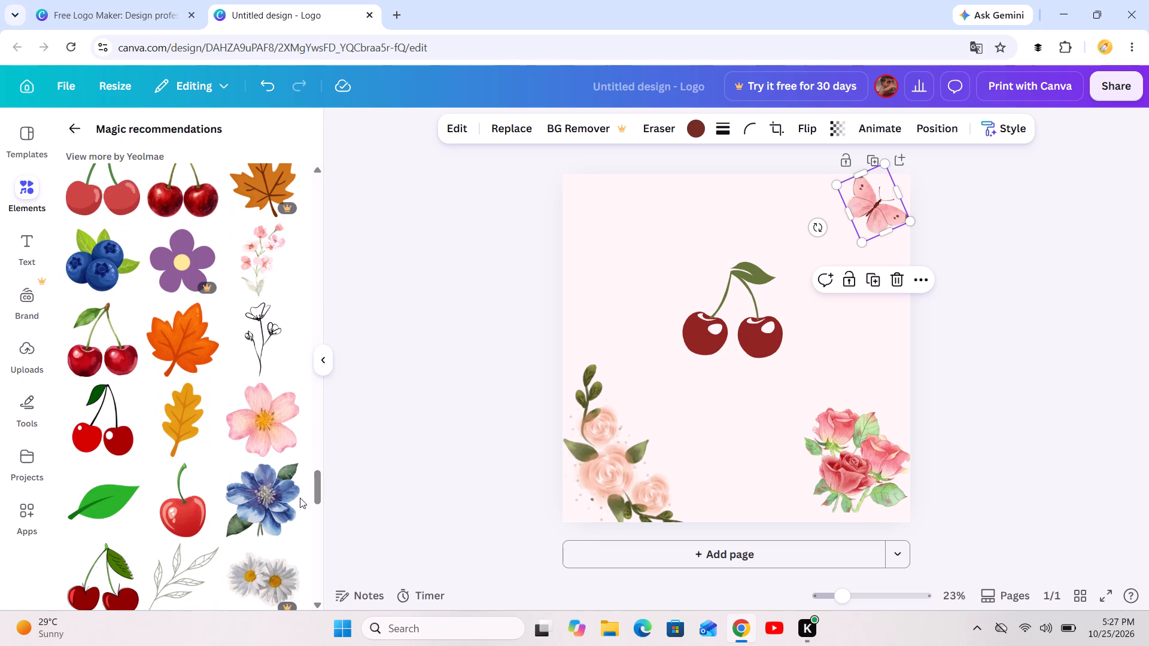
pyautogui.click(275, 426)
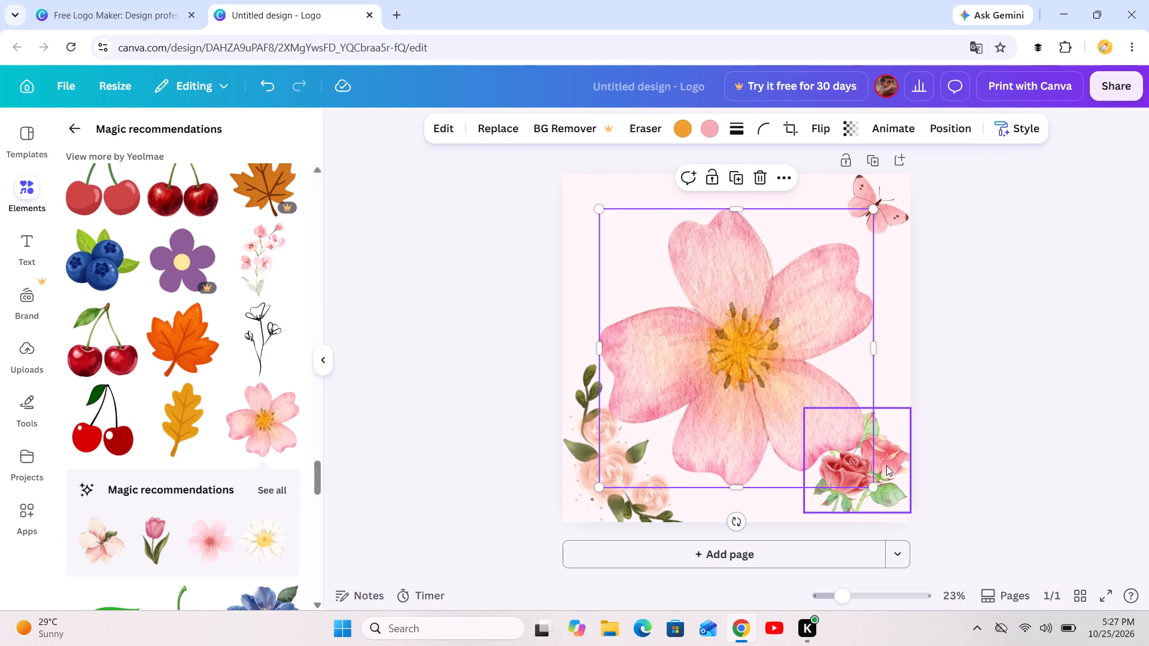
# Delete the rose bouquet from the page's lower-right corner.
pyautogui.click(886, 465)
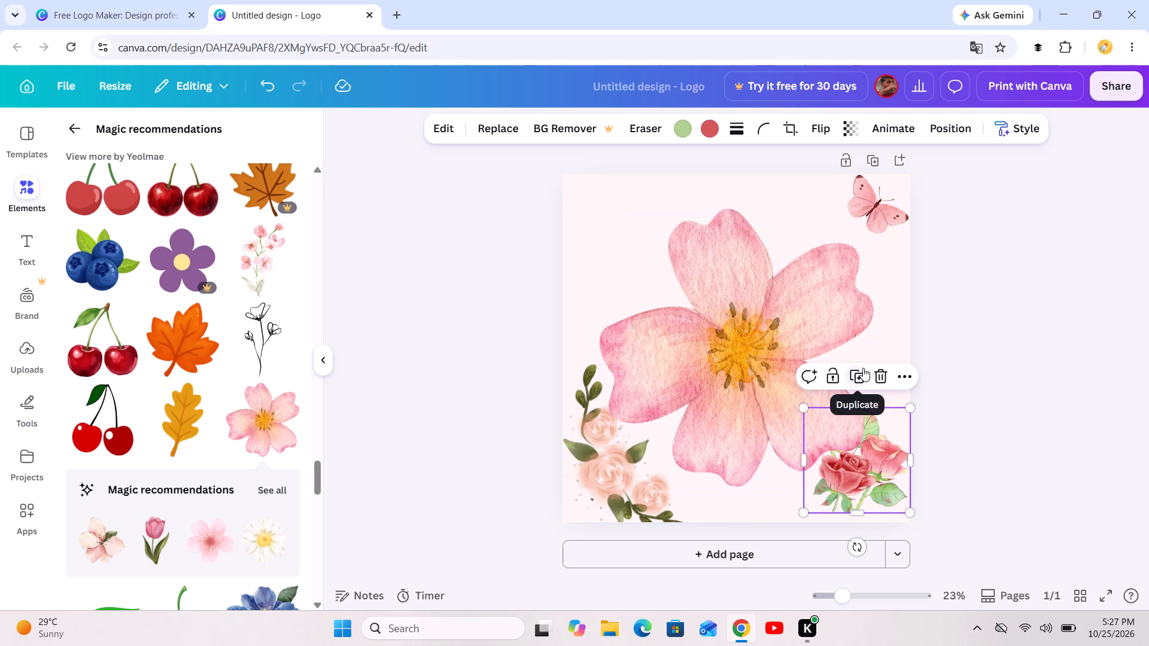
pyautogui.click(890, 371)
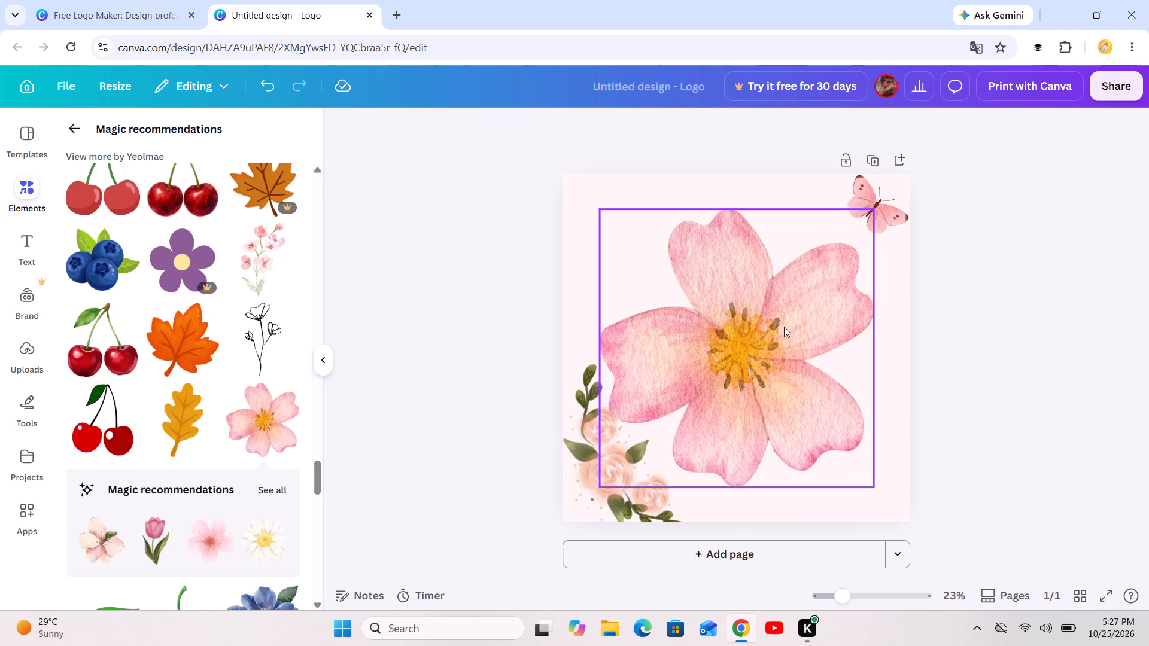
# Shrink the pink five-petal flower to just under a third of the page width and move it to the page's upper-left corner.
pyautogui.moveTo(719, 277); pyautogui.dragTo(707, 264)
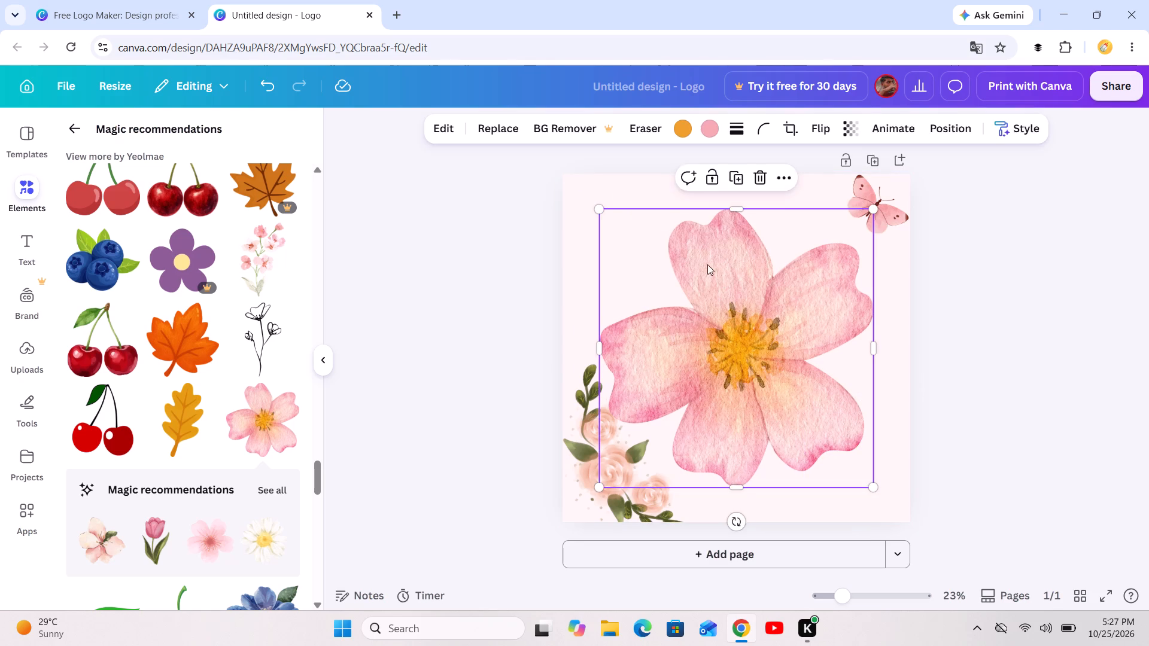
pyautogui.moveTo(707, 264); pyautogui.dragTo(761, 292)
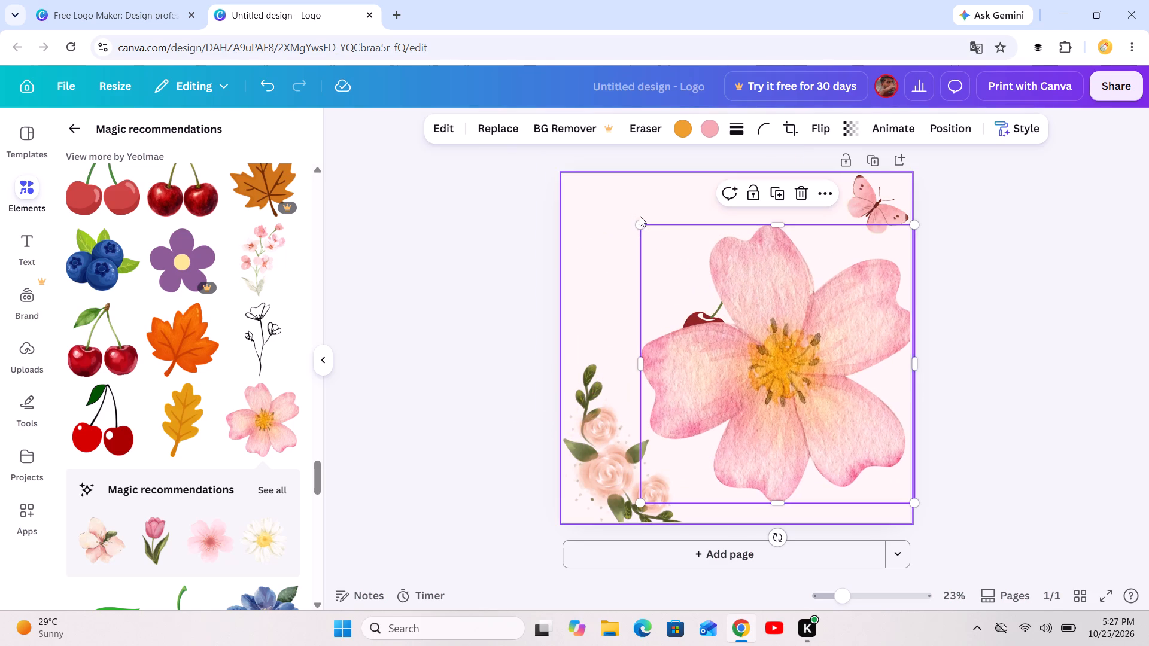
pyautogui.moveTo(640, 226); pyautogui.dragTo(761, 358)
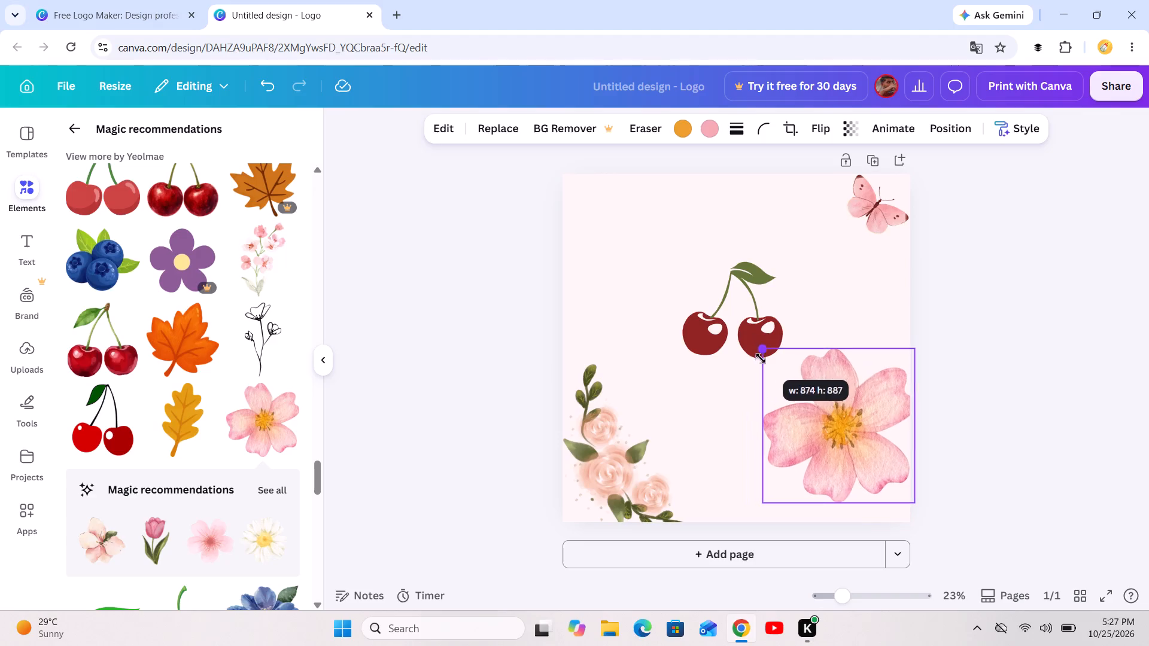
pyautogui.moveTo(761, 358); pyautogui.dragTo(789, 395)
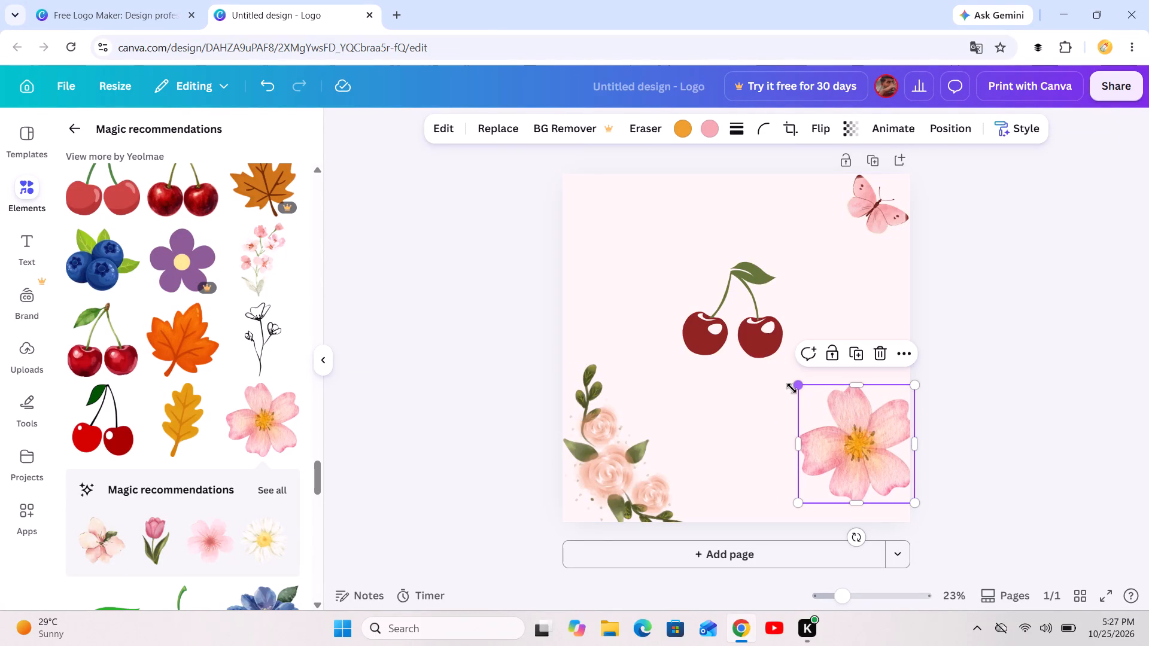
pyautogui.moveTo(792, 388); pyautogui.dragTo(797, 397)
pyautogui.moveTo(850, 441); pyautogui.dragTo(613, 227)
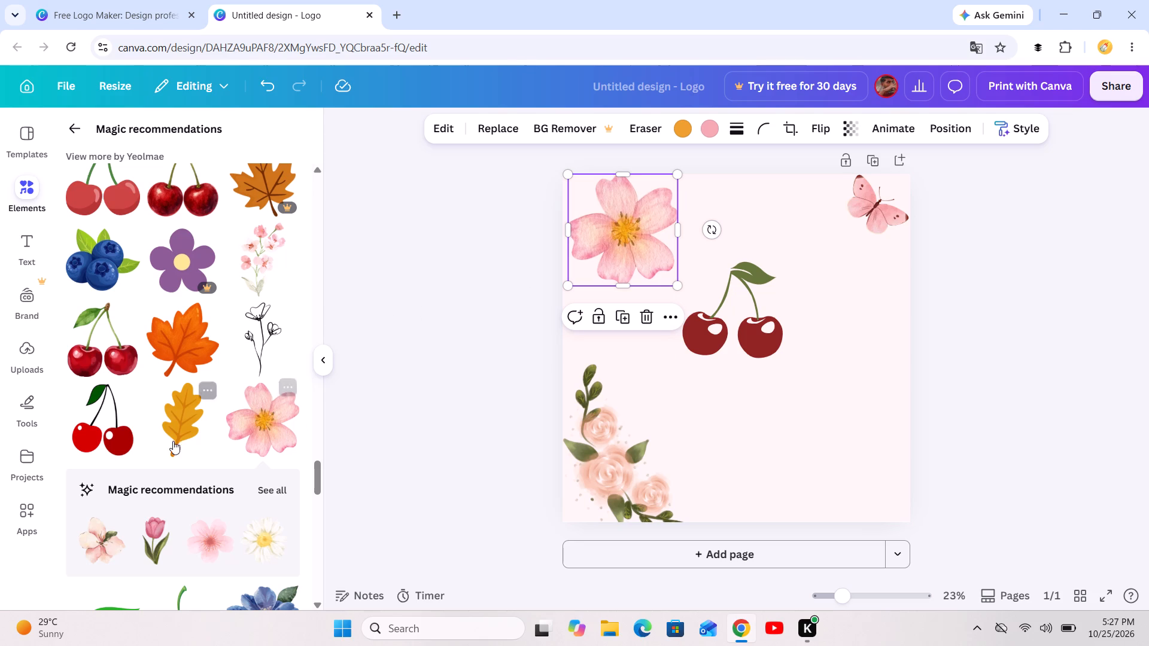
# Add a heading below the pink flower reading "Eat One Bite".
pyautogui.click(37, 242)
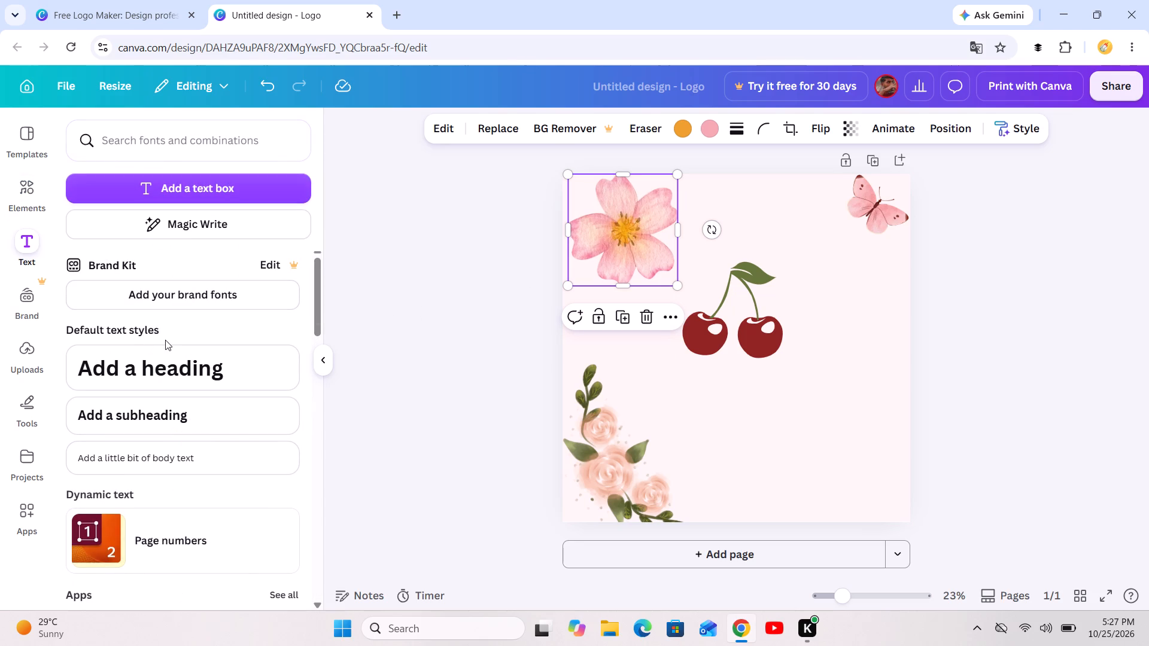
pyautogui.click(167, 359)
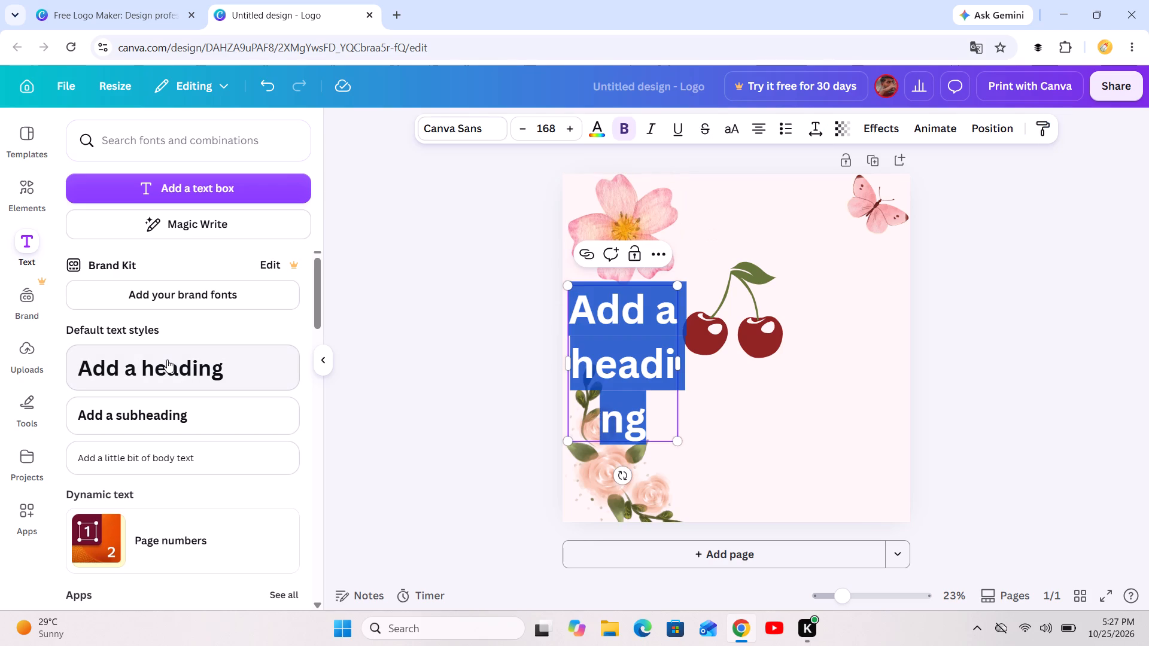
pyautogui.press('BackSpace')
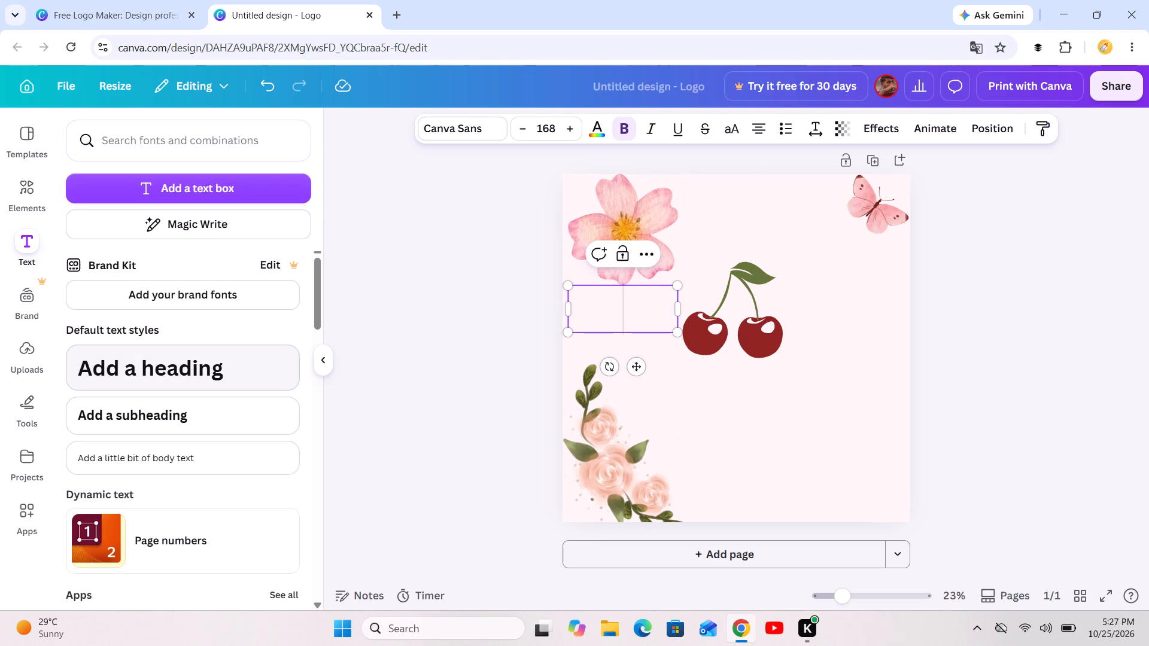
pyautogui.write('eat')
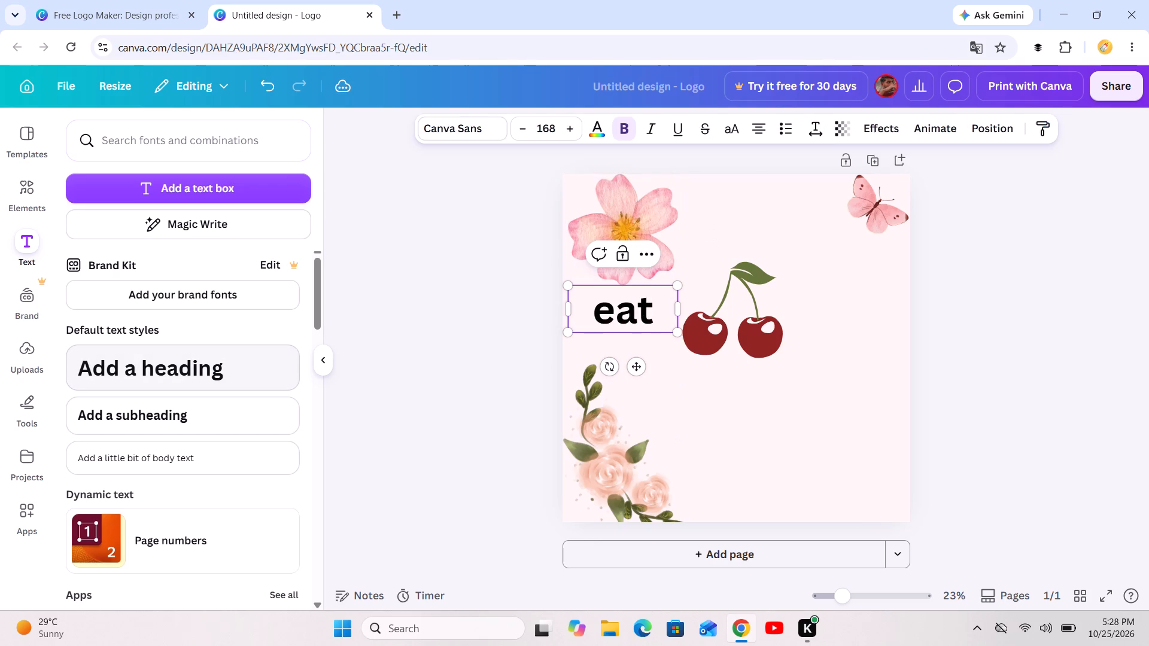
pyautogui.press('BackSpace')
pyautogui.press('BackSpace')
pyautogui.press('BackSpace')
pyautogui.press('BackSpace')
pyautogui.press('BackSpace')
pyautogui.press('BackSpace')
pyautogui.press('BackSpace')
pyautogui.press('BackSpace')
pyautogui.press('BackSpace')
pyautogui.press('BackSpace')
pyautogui.press('BackSpace')
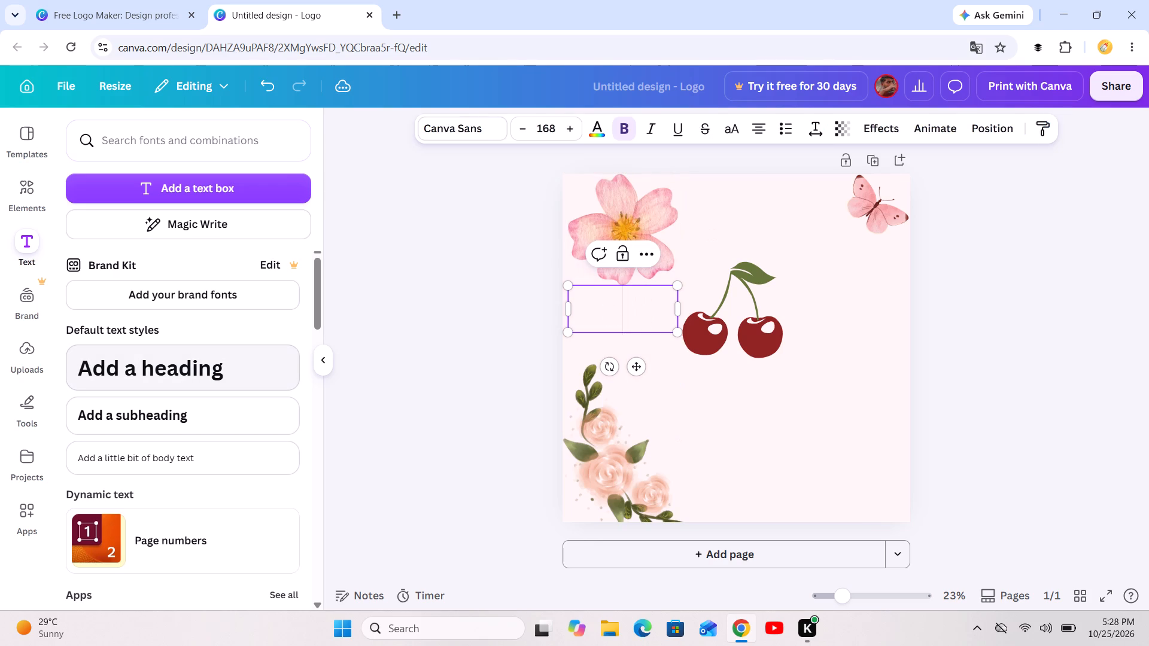
pyautogui.write('Eat')
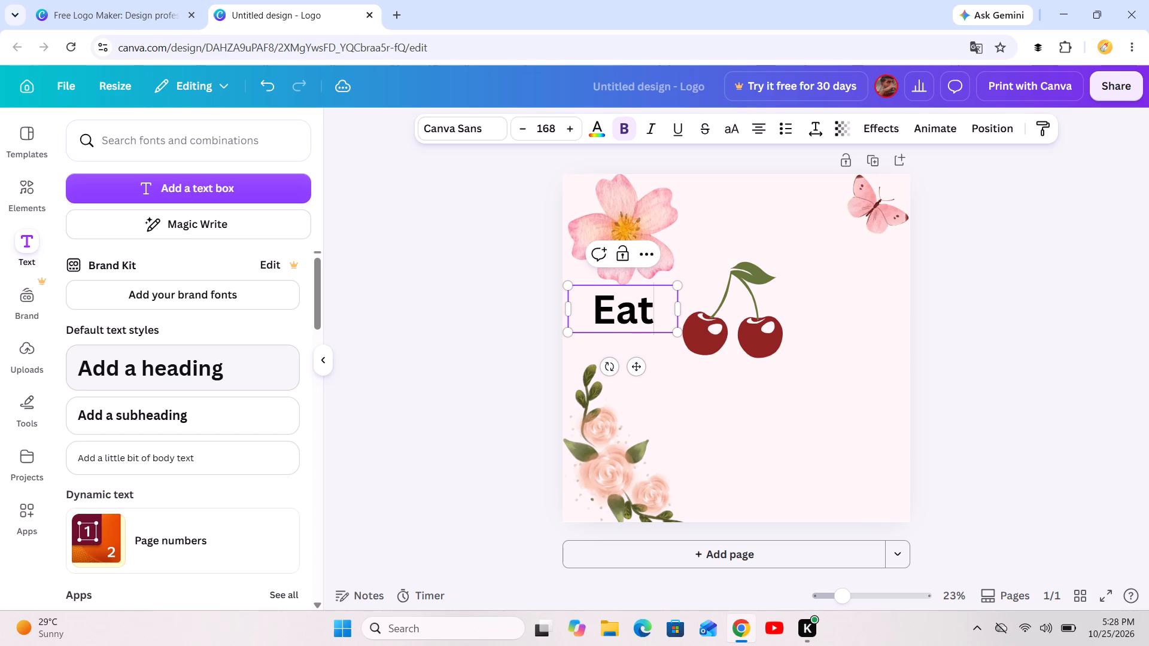
pyautogui.press('space')
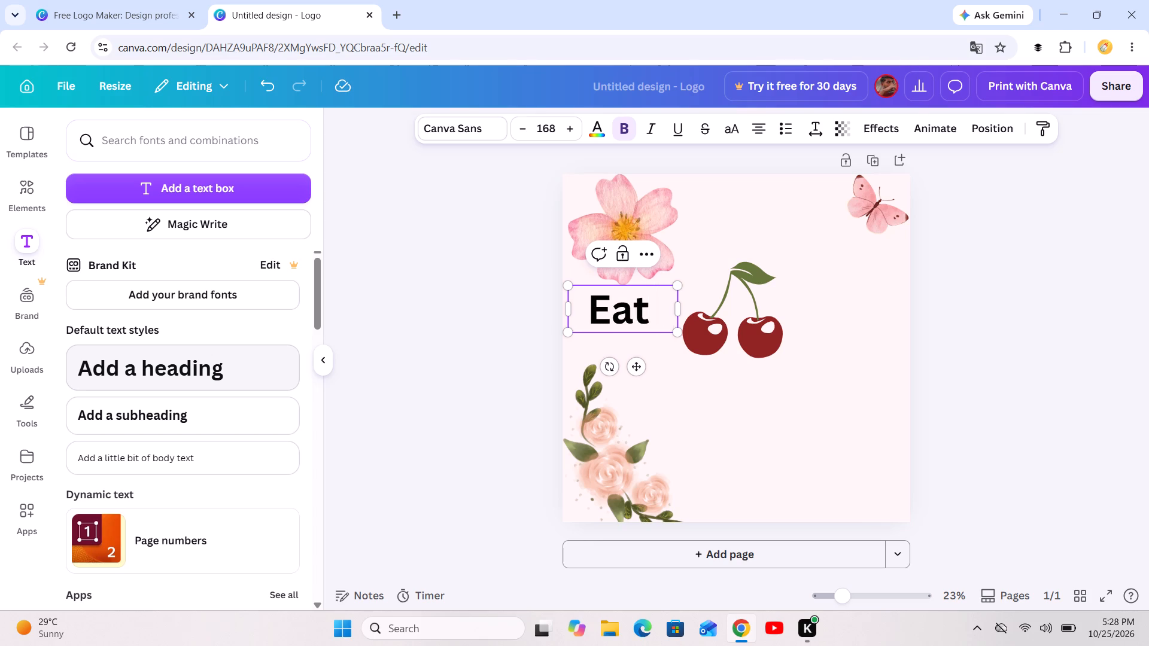
pyautogui.write('One')
pyautogui.press('space')
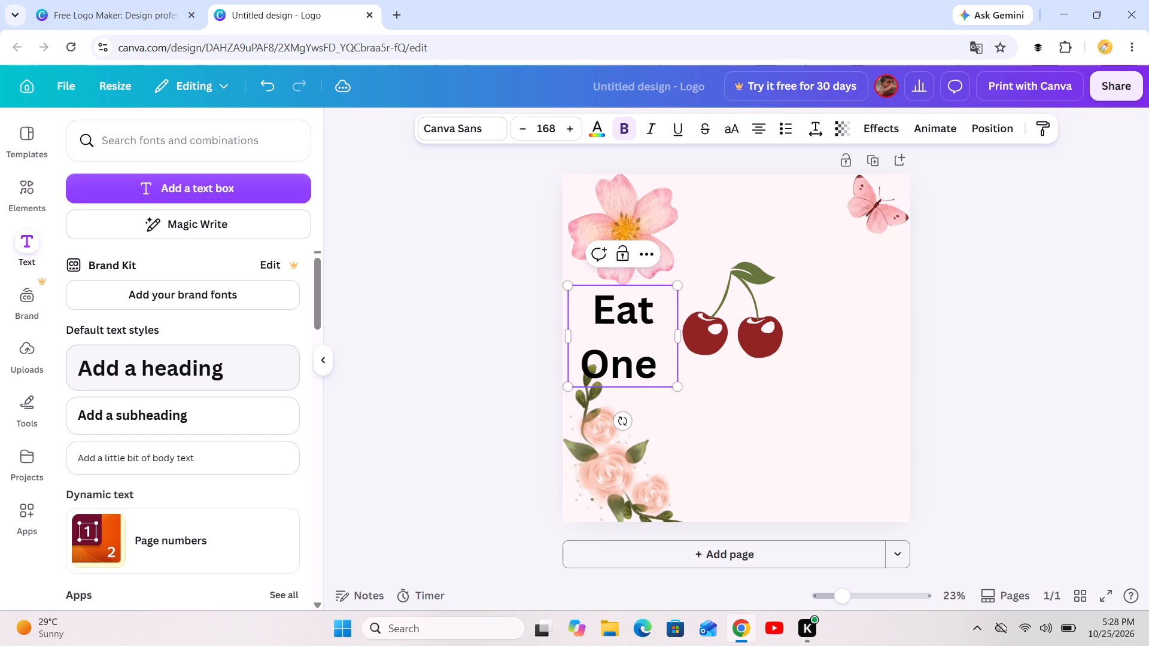
pyautogui.write('Bite')
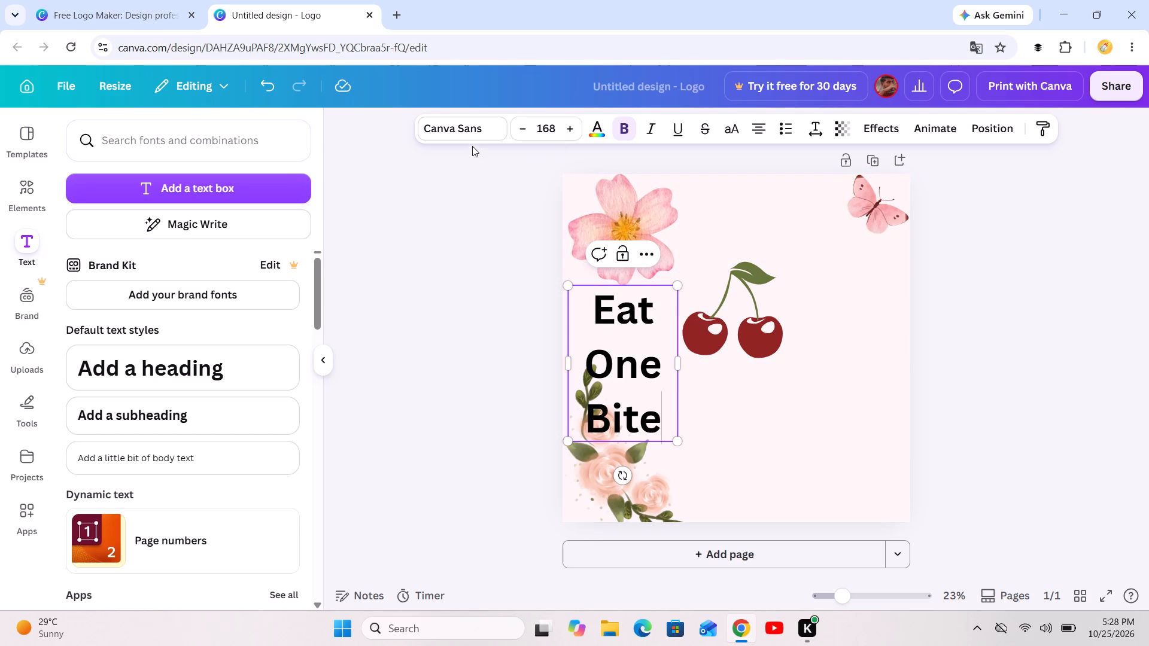
# Change the font of the whole "Eat One Bite" heading to Leckerli One from the Handwriting fonts.
pyautogui.click(480, 123)
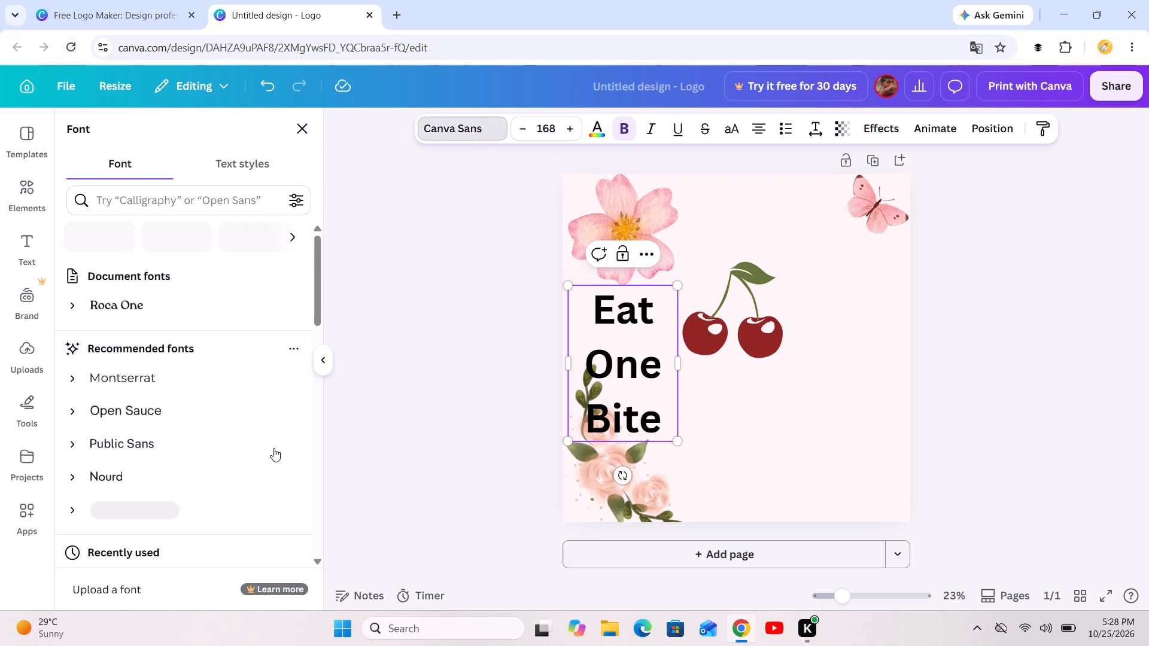
pyautogui.click(200, 468)
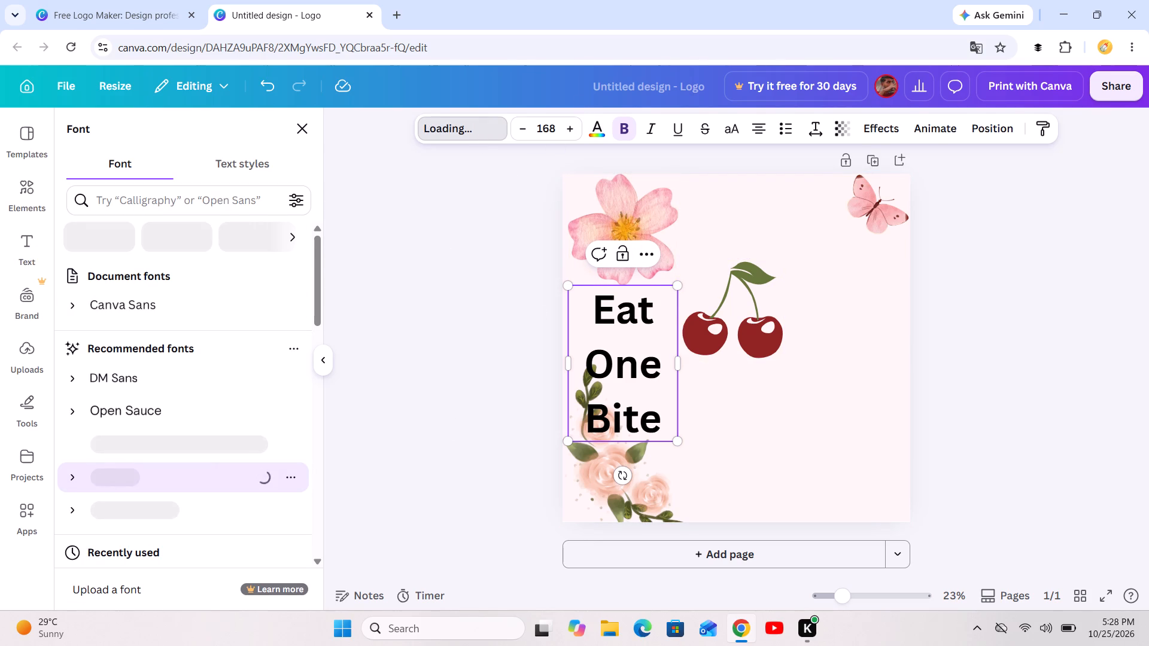
pyautogui.moveTo(576, 309); pyautogui.dragTo(847, 382)
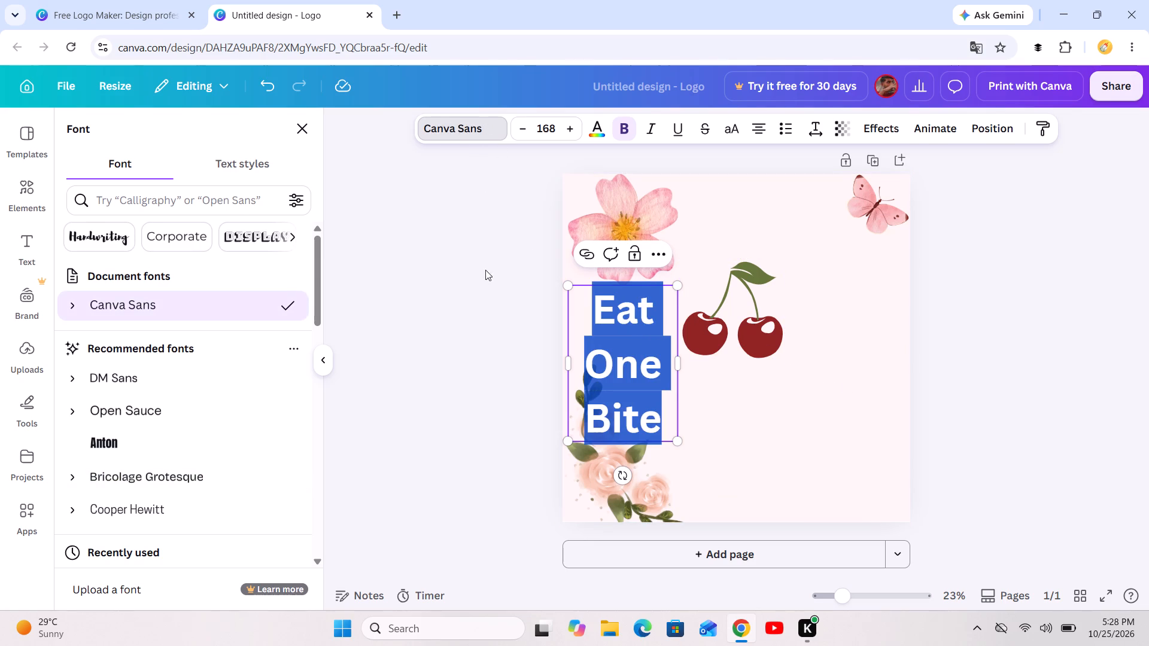
pyautogui.click(126, 234)
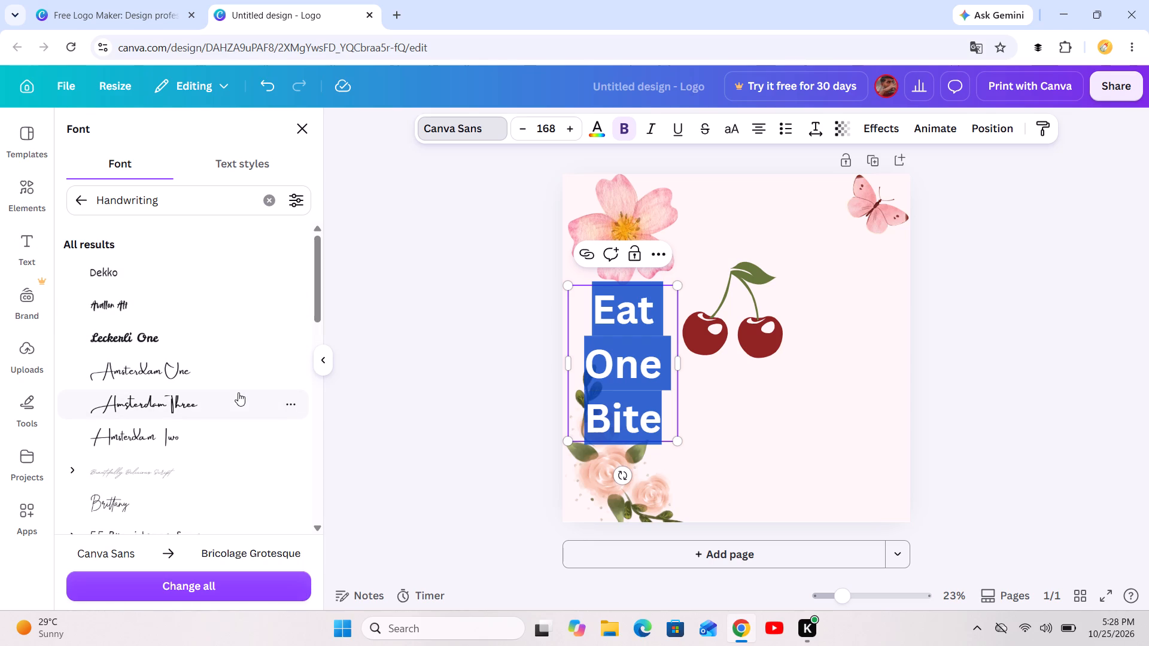
pyautogui.click(213, 331)
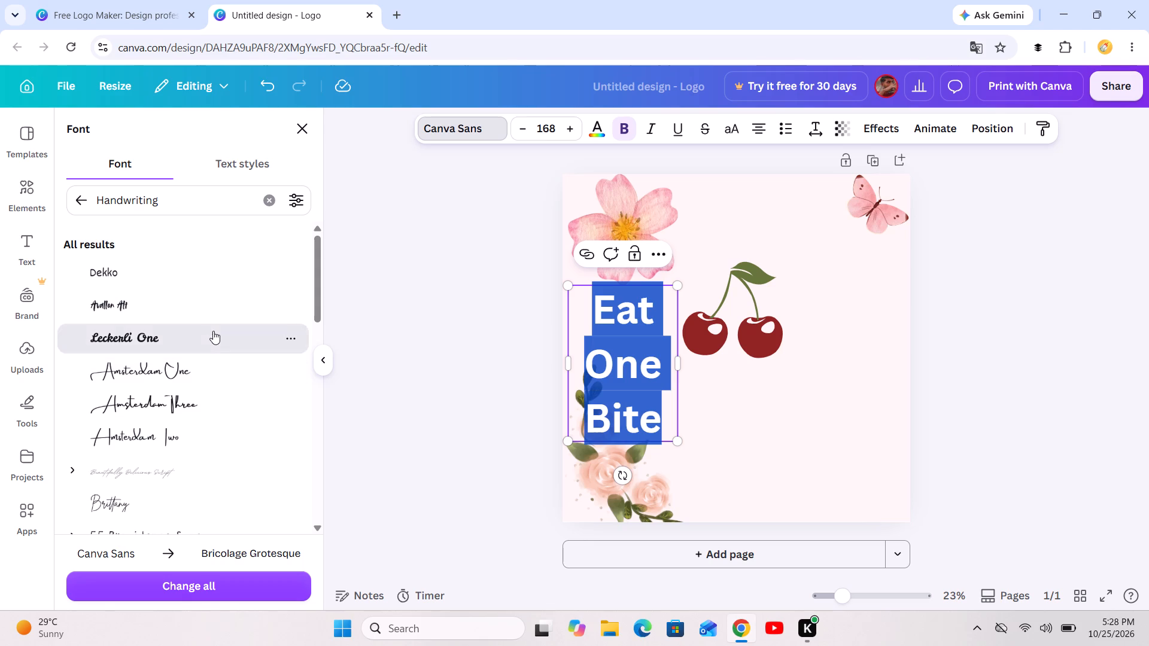
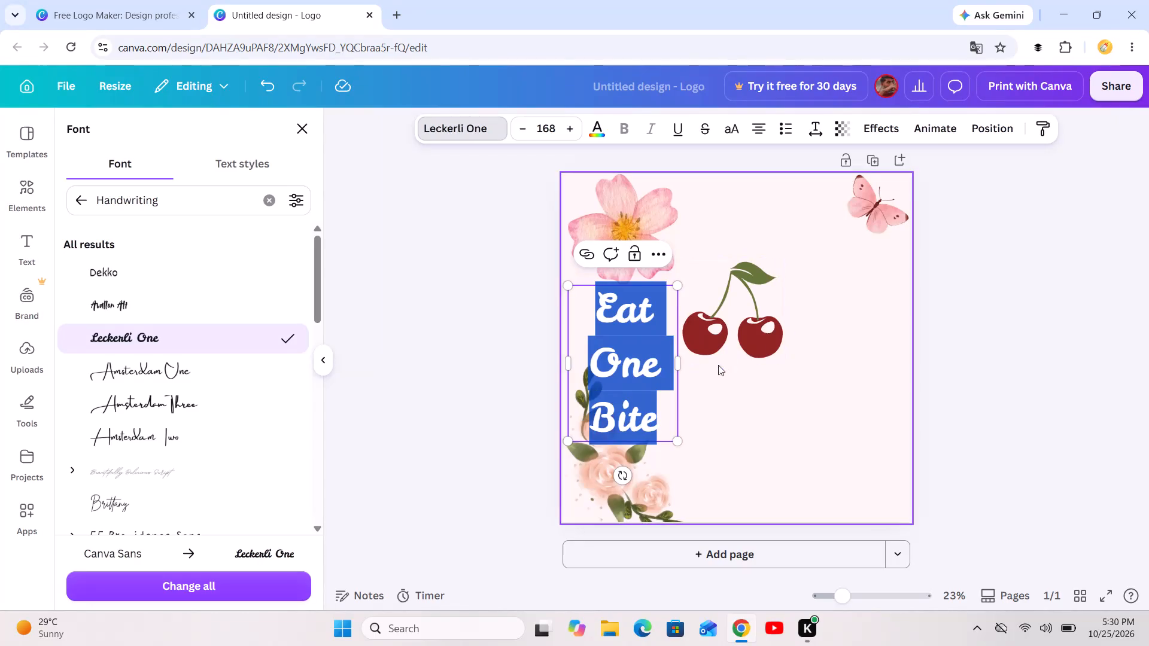
# Shrink the "Eat One Bite" heading to about font size 25 and move it to the page's centre line below the cherries.
pyautogui.moveTo(627, 361); pyautogui.dragTo(649, 358)
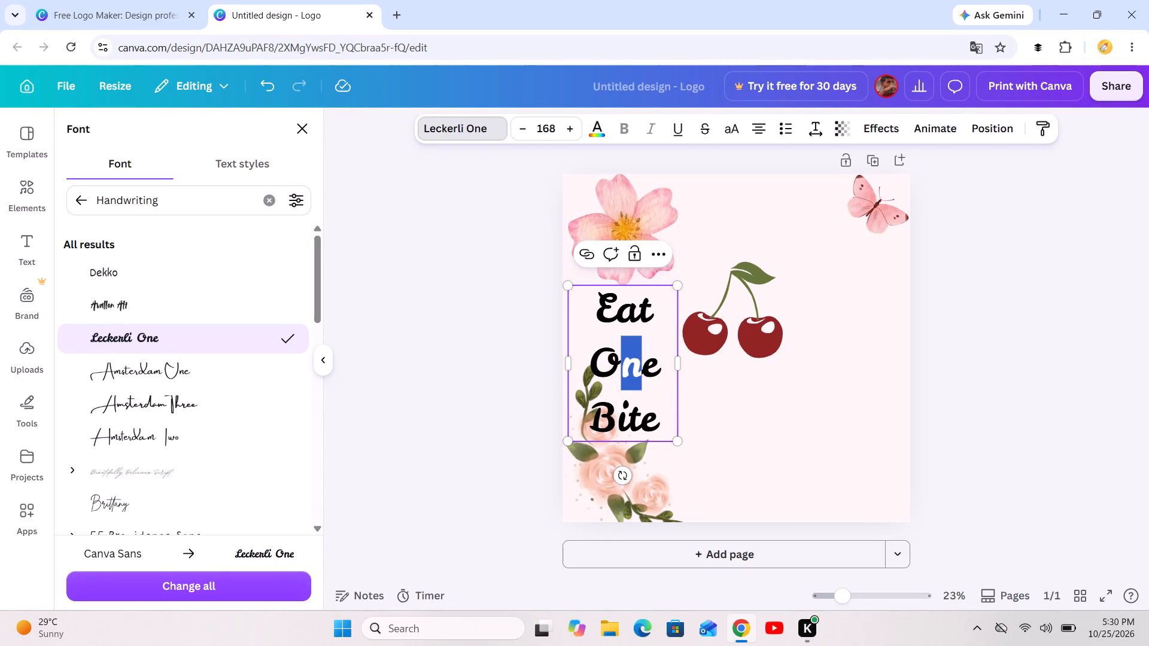
pyautogui.moveTo(649, 358); pyautogui.dragTo(615, 336)
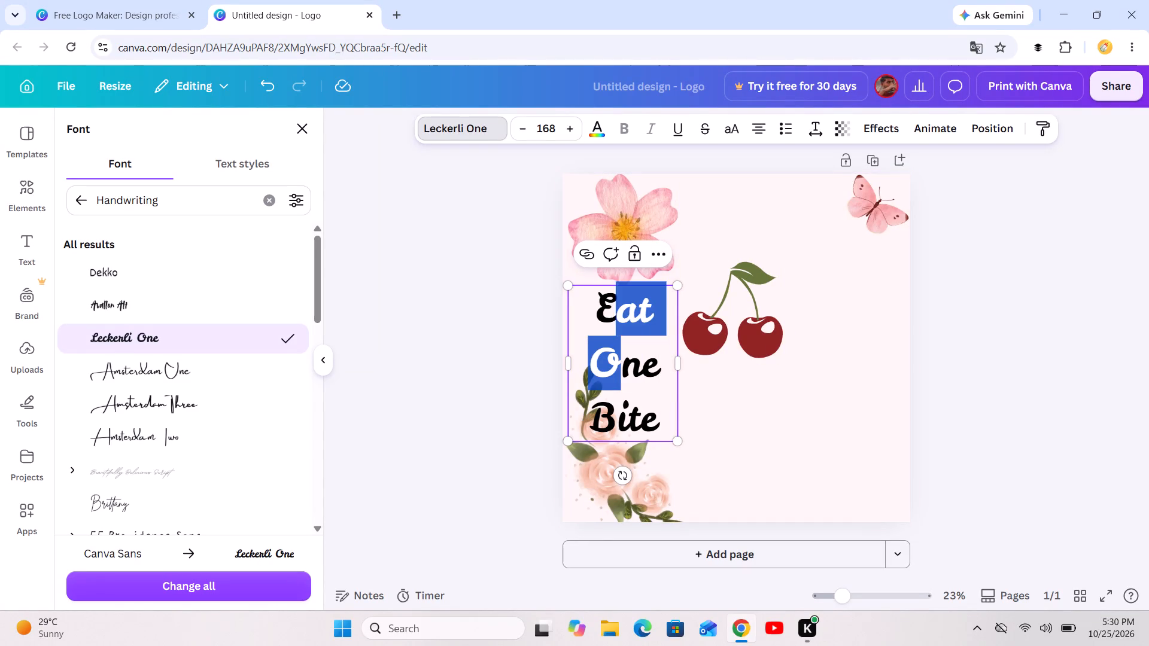
pyautogui.moveTo(615, 336); pyautogui.dragTo(645, 348)
pyautogui.tripleClick(645, 348)
pyautogui.click(645, 348)
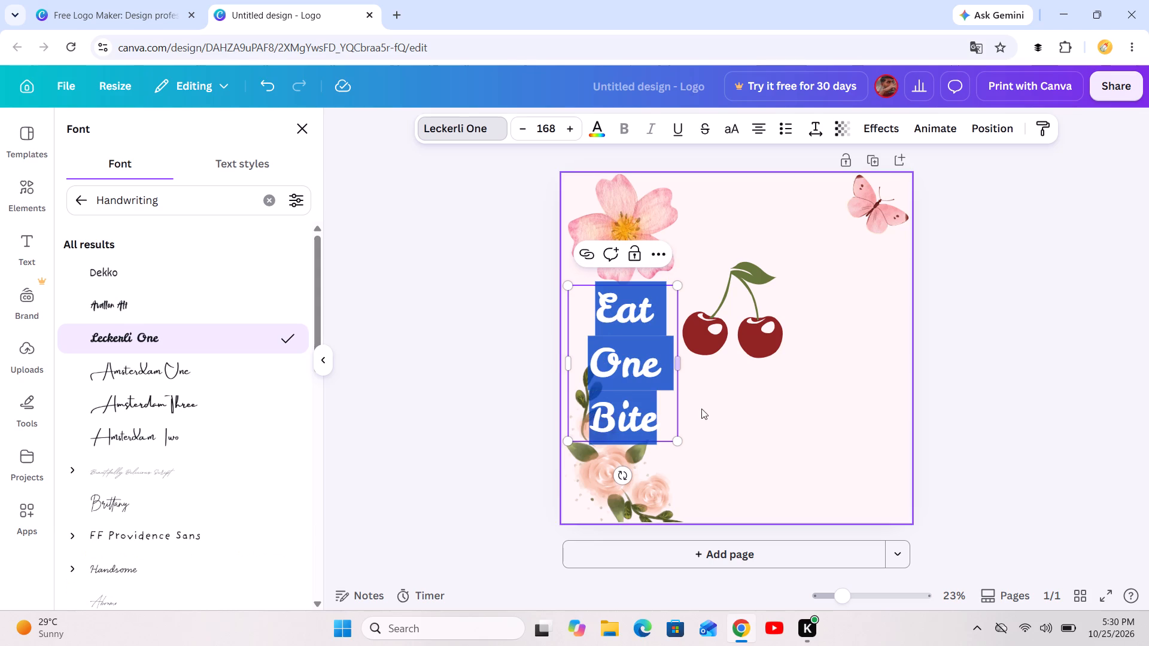
pyautogui.moveTo(669, 408); pyautogui.dragTo(559, 291)
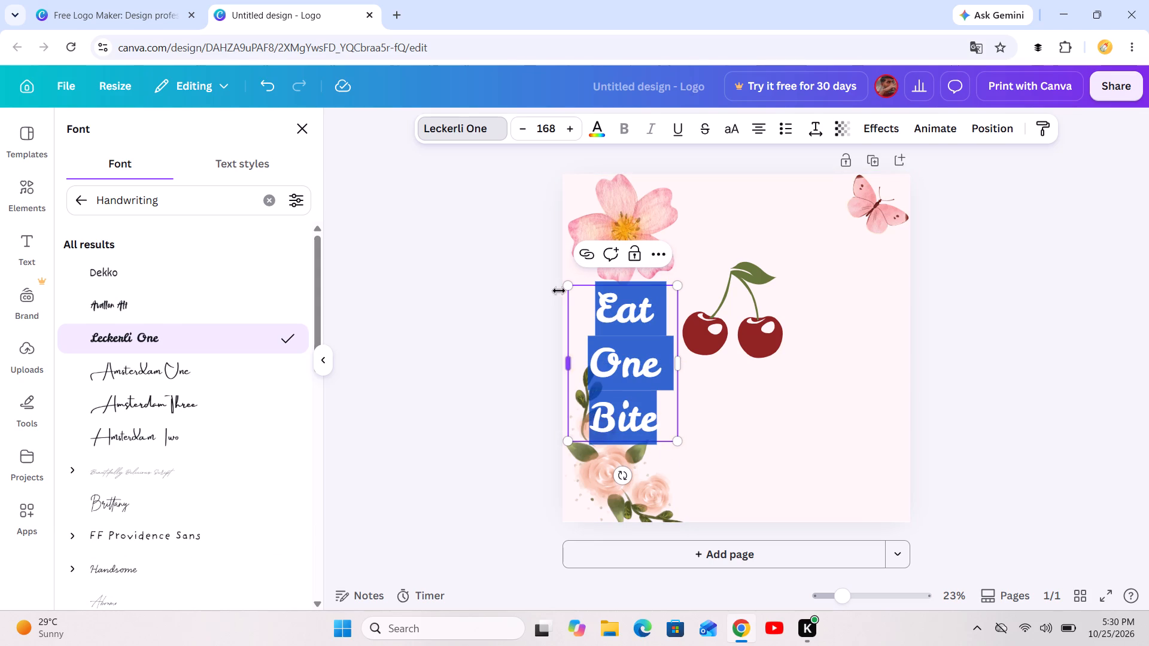
pyautogui.moveTo(559, 291); pyautogui.dragTo(567, 282)
pyautogui.moveTo(567, 282); pyautogui.dragTo(680, 400)
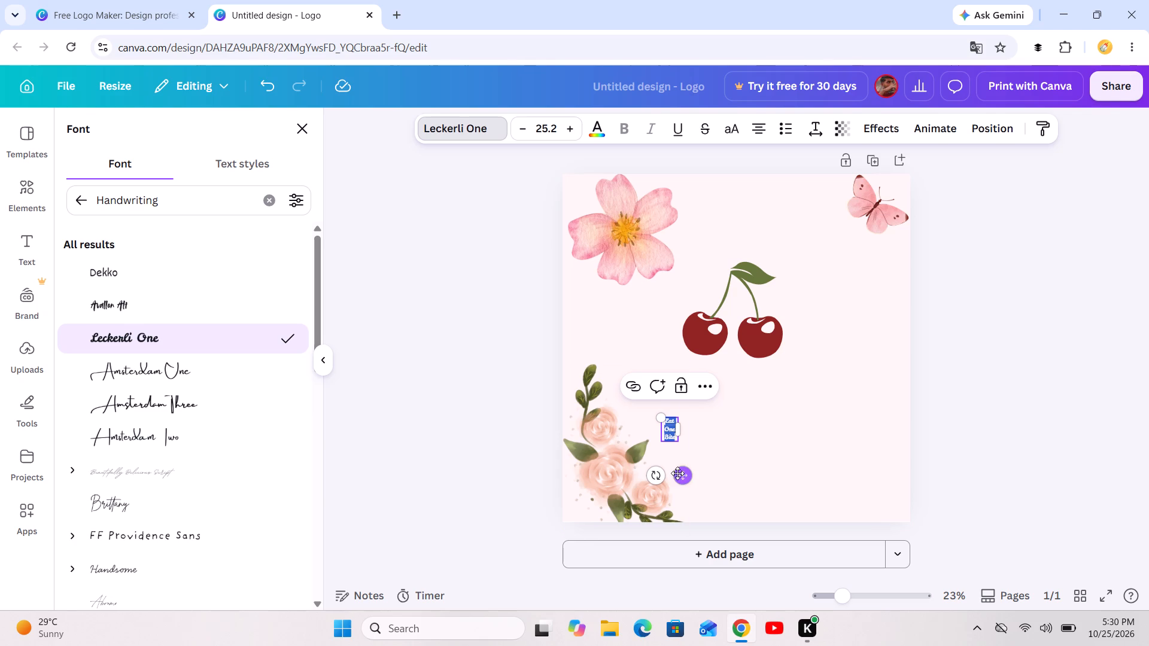
pyautogui.moveTo(677, 473); pyautogui.dragTo(745, 452)
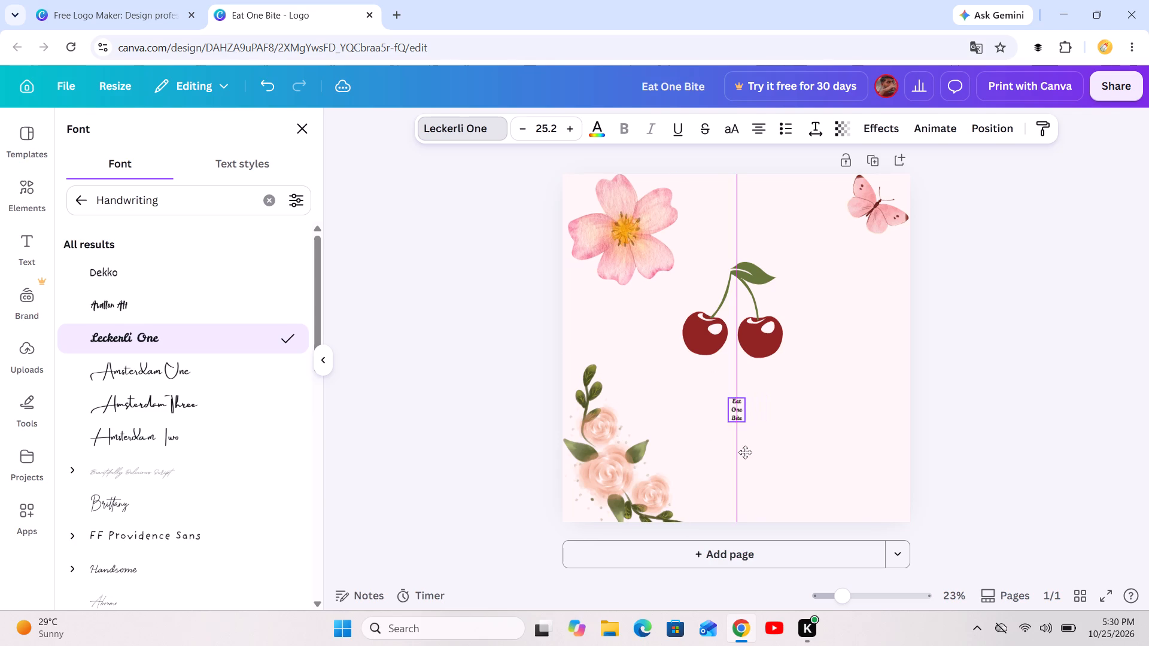
pyautogui.moveTo(745, 452); pyautogui.dragTo(745, 451)
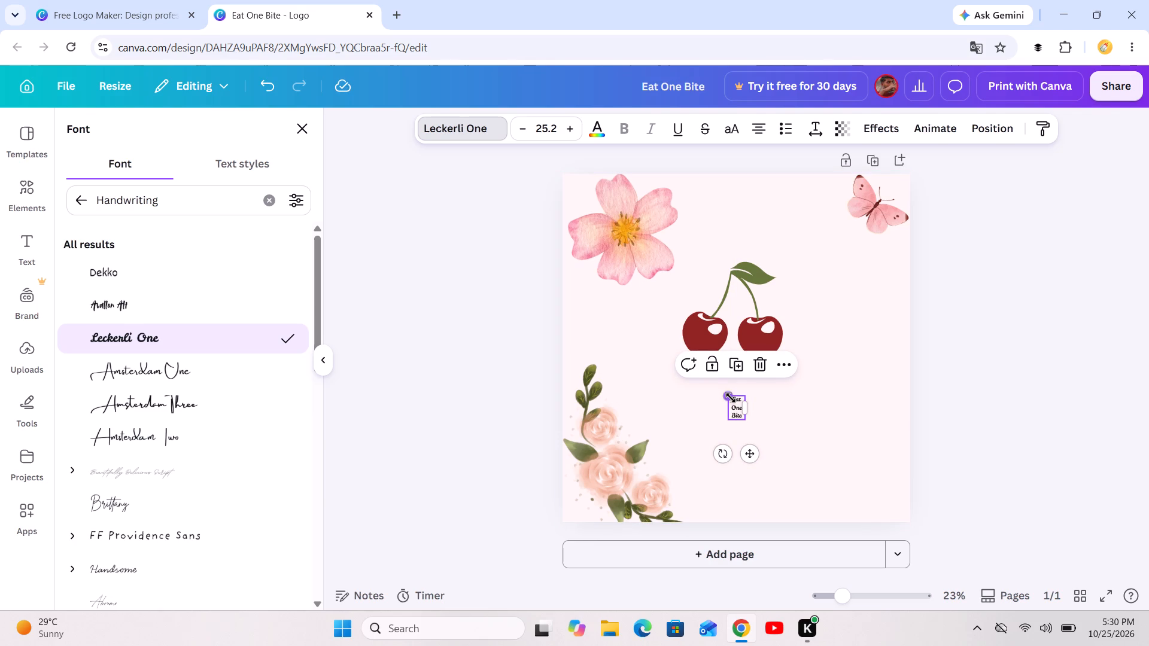
# Enlarge the heading below the cherries to about font size 155, keeping it stacked on three lines.
pyautogui.moveTo(731, 398); pyautogui.dragTo(672, 377)
pyautogui.moveTo(745, 421); pyautogui.dragTo(781, 469)
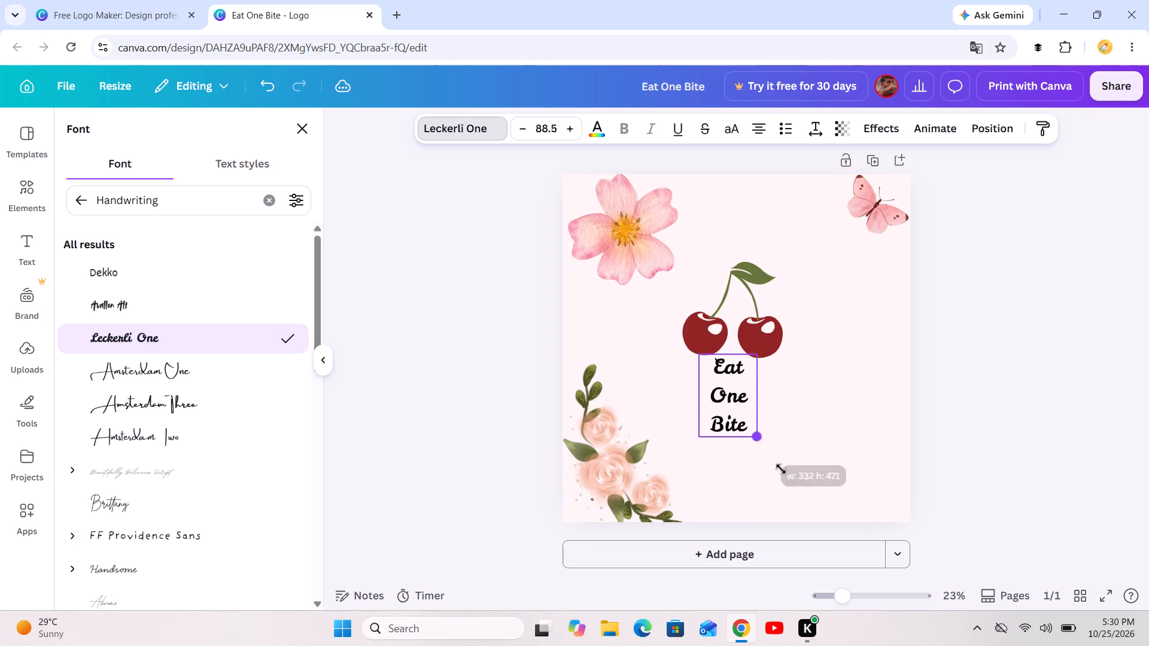
pyautogui.moveTo(781, 469); pyautogui.dragTo(860, 483)
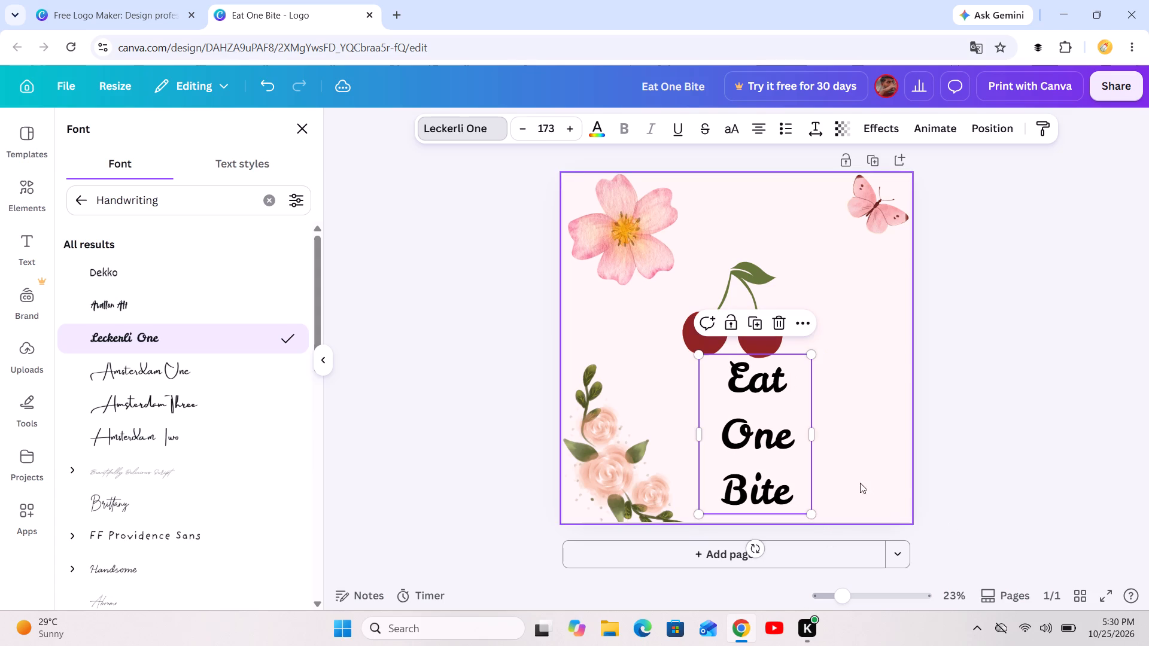
pyautogui.moveTo(698, 354); pyautogui.dragTo(709, 367)
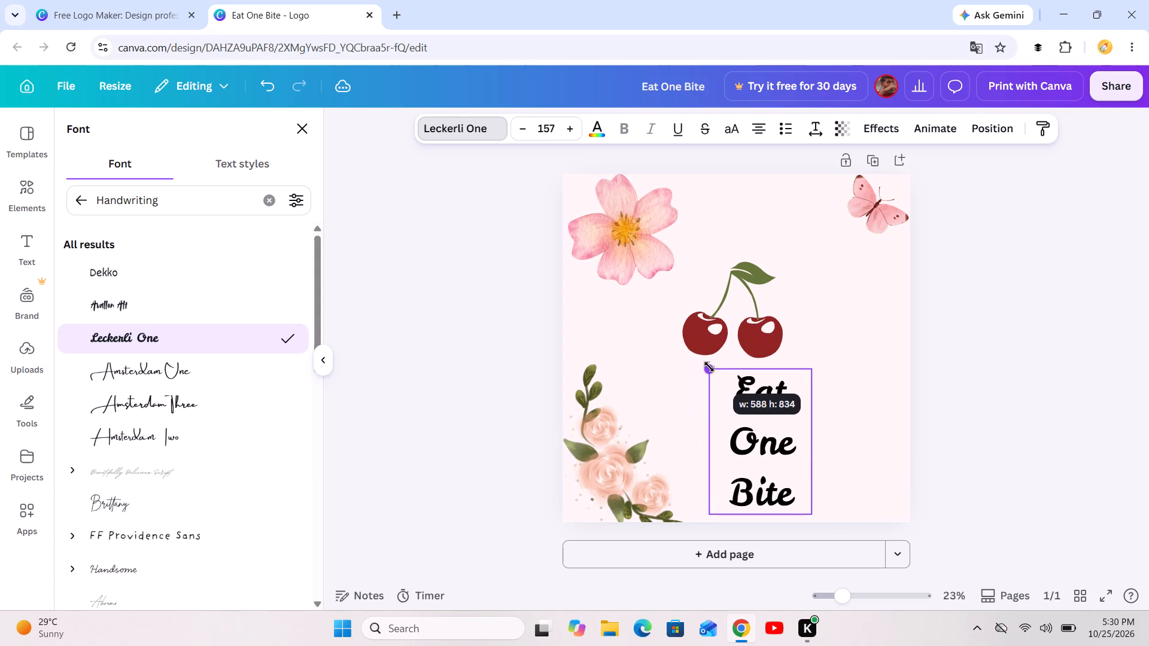
pyautogui.moveTo(709, 367); pyautogui.dragTo(707, 368)
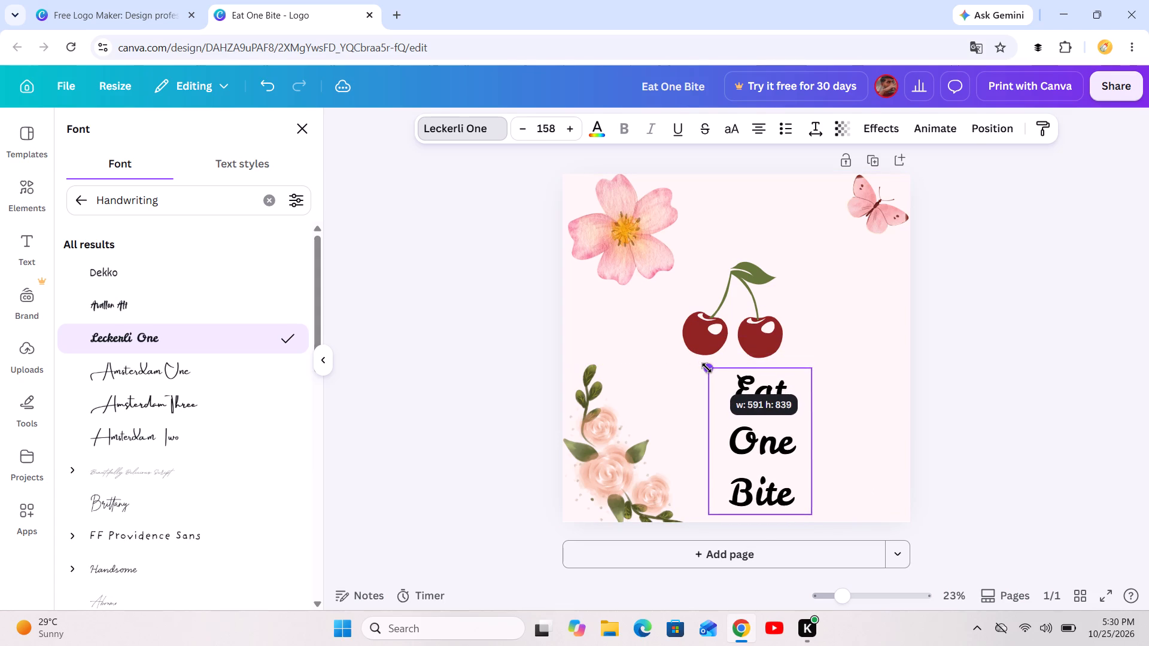
pyautogui.moveTo(707, 368); pyautogui.dragTo(709, 369)
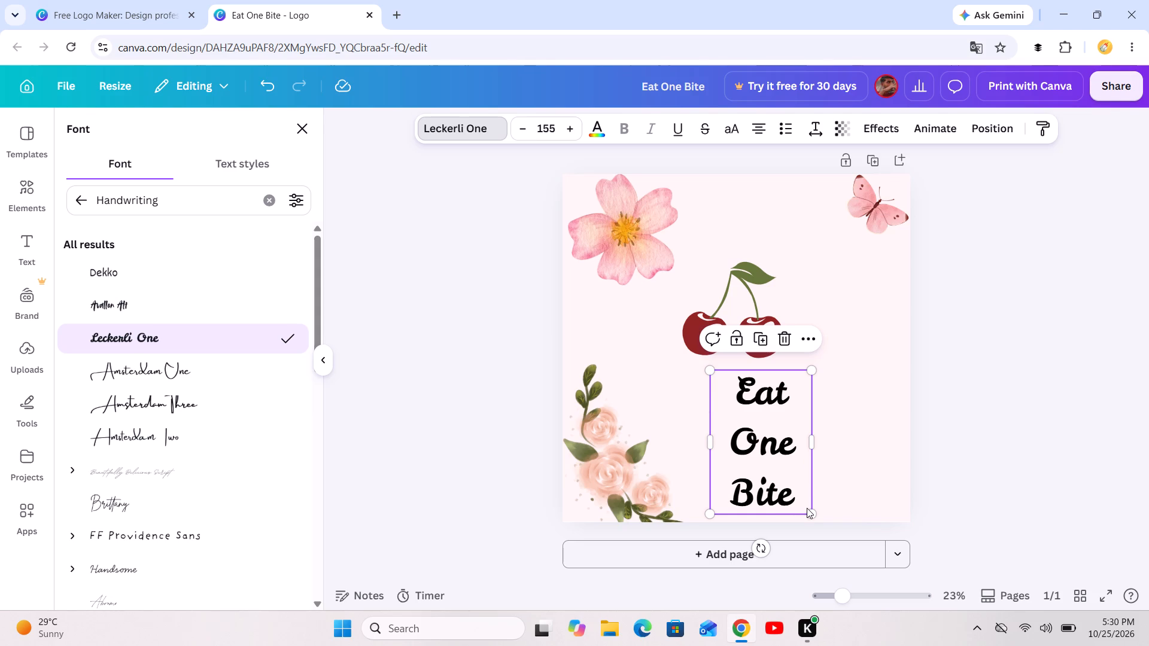
# Enlarge the heading slightly to about font size 161 and place it under the cherries, a little right of the page's centre.
pyautogui.moveTo(807, 508); pyautogui.dragTo(887, 507)
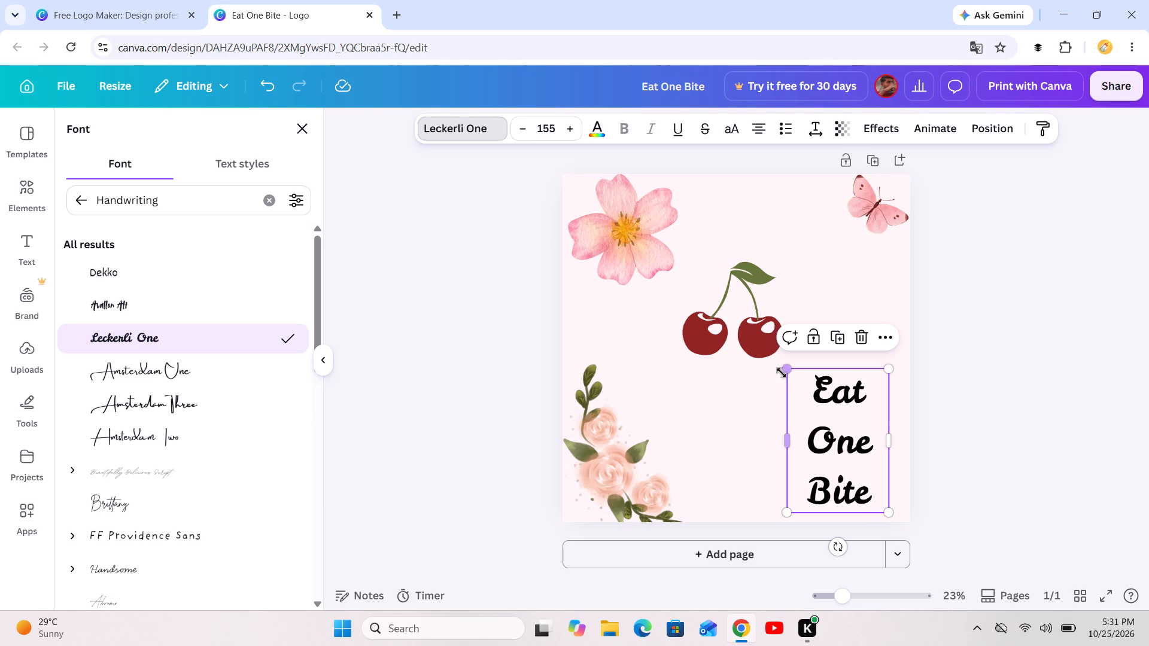
pyautogui.moveTo(782, 373); pyautogui.dragTo(767, 378)
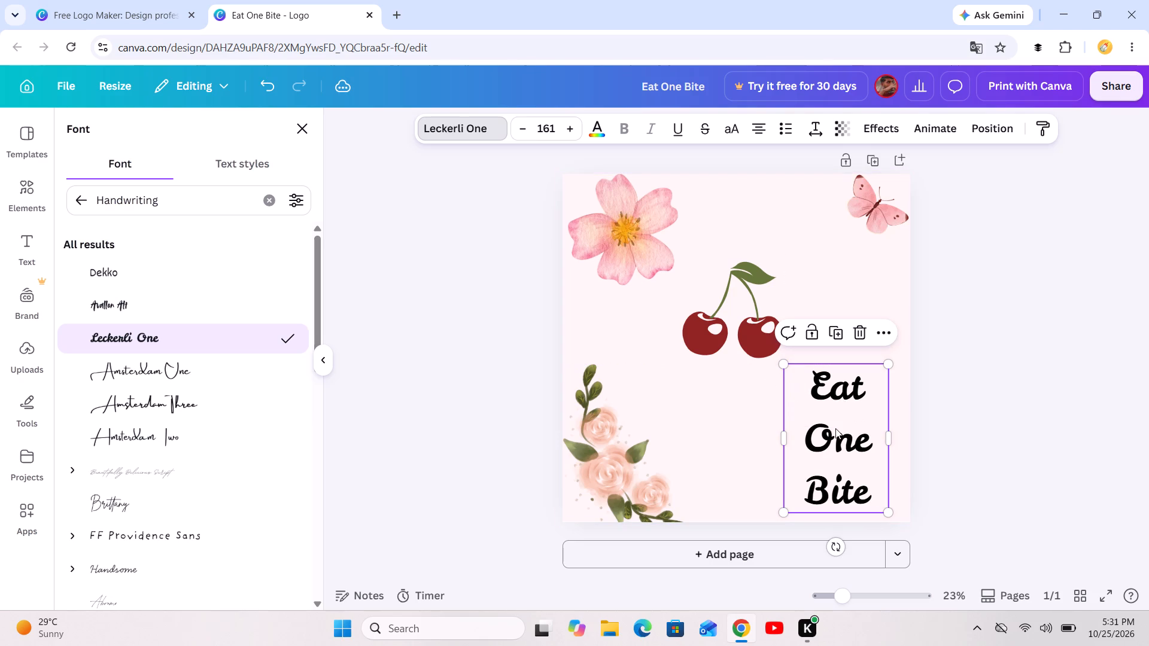
pyautogui.moveTo(834, 435); pyautogui.dragTo(771, 437)
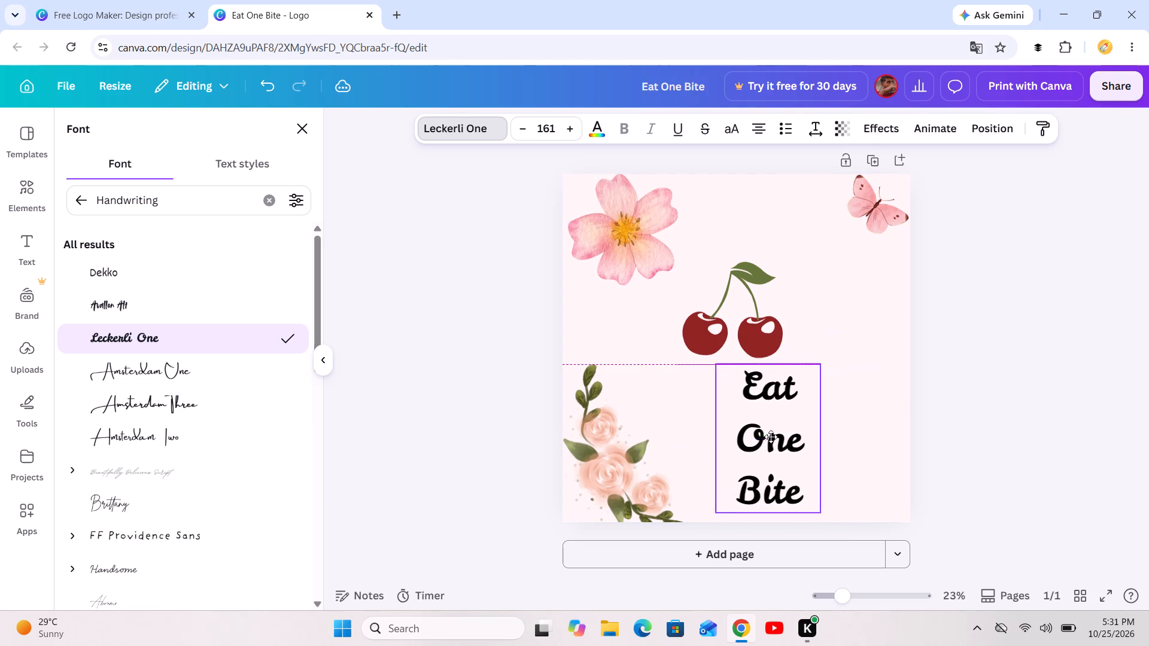
pyautogui.moveTo(771, 437); pyautogui.dragTo(780, 434)
pyautogui.click(834, 273)
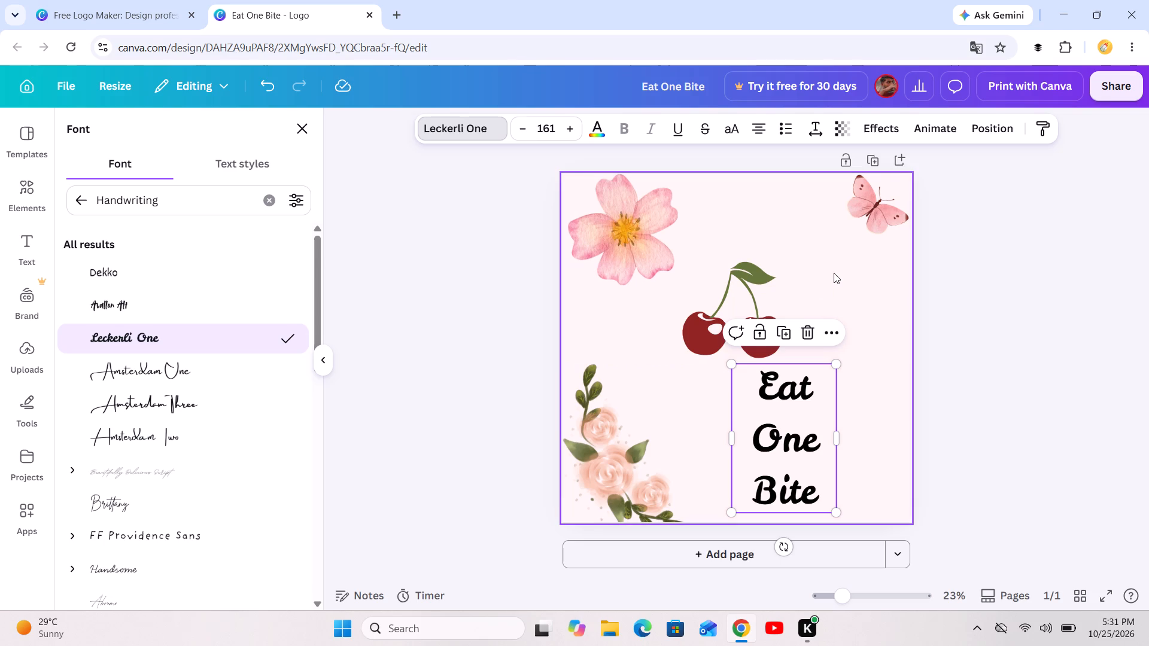
# Duplicate the butterfly in the page's upper-right corner three times and move one copy to just right of the cherries.
pyautogui.click(868, 215)
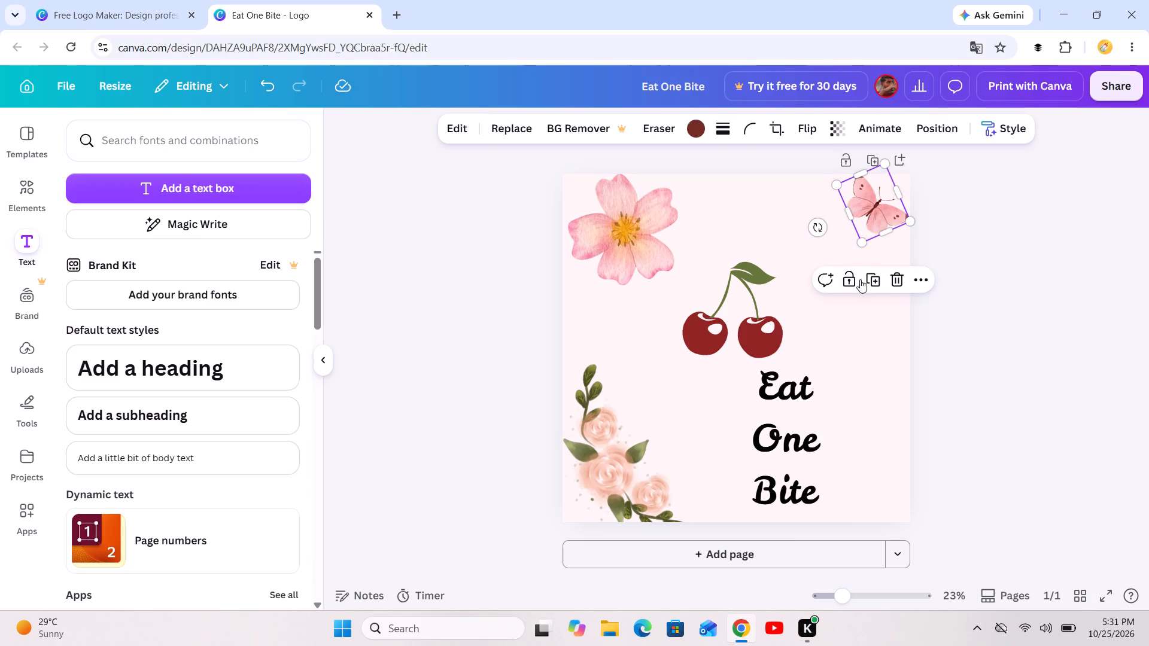
pyautogui.click(870, 279)
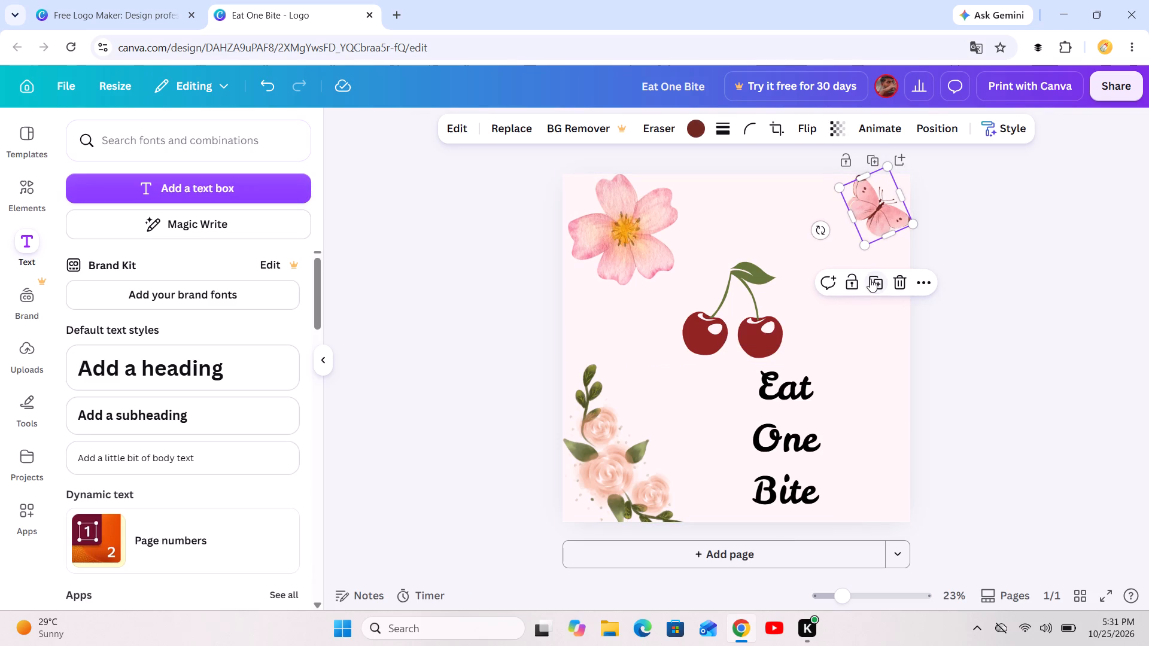
pyautogui.click(870, 279)
pyautogui.click(870, 279)
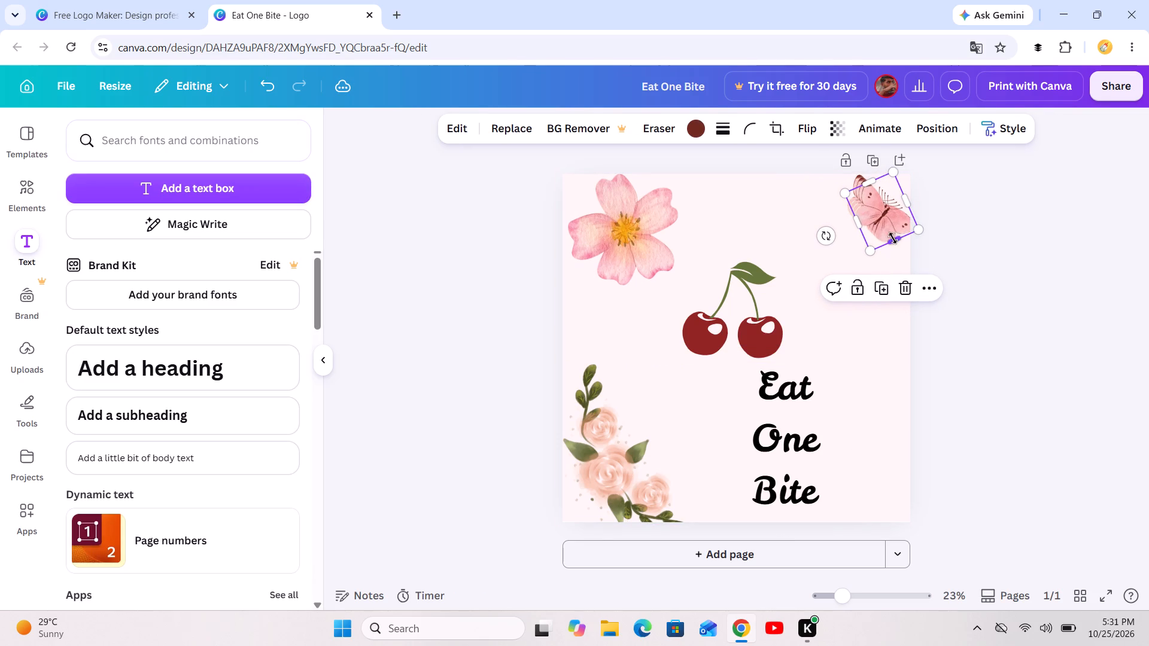
pyautogui.moveTo(883, 228); pyautogui.dragTo(867, 343)
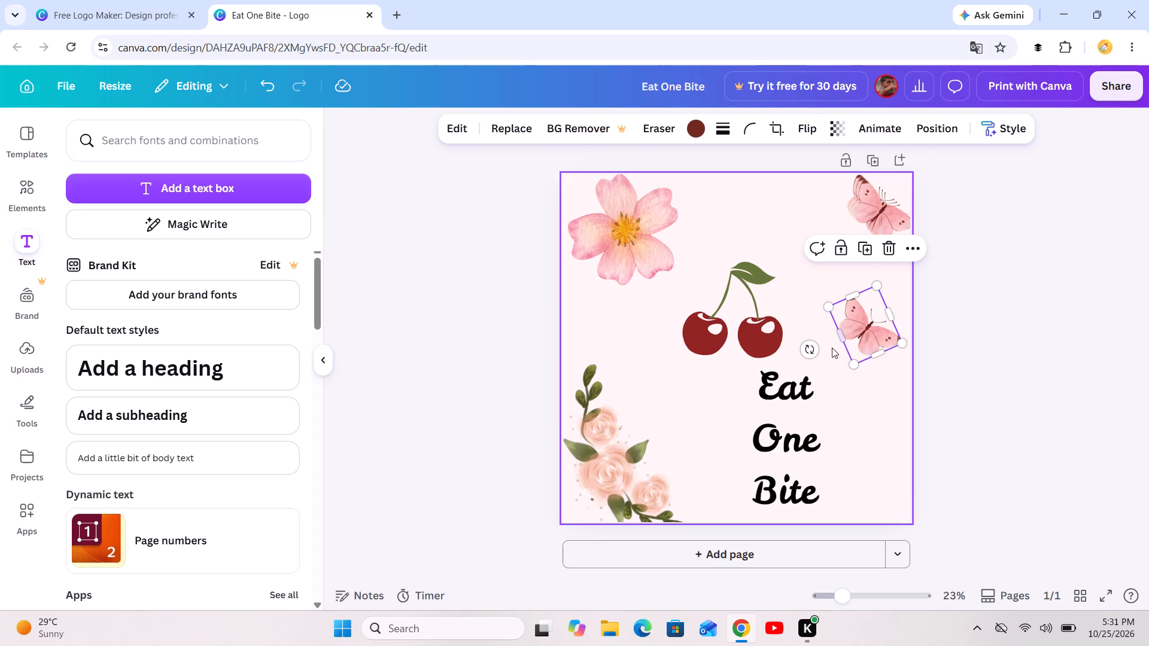
pyautogui.click(815, 348)
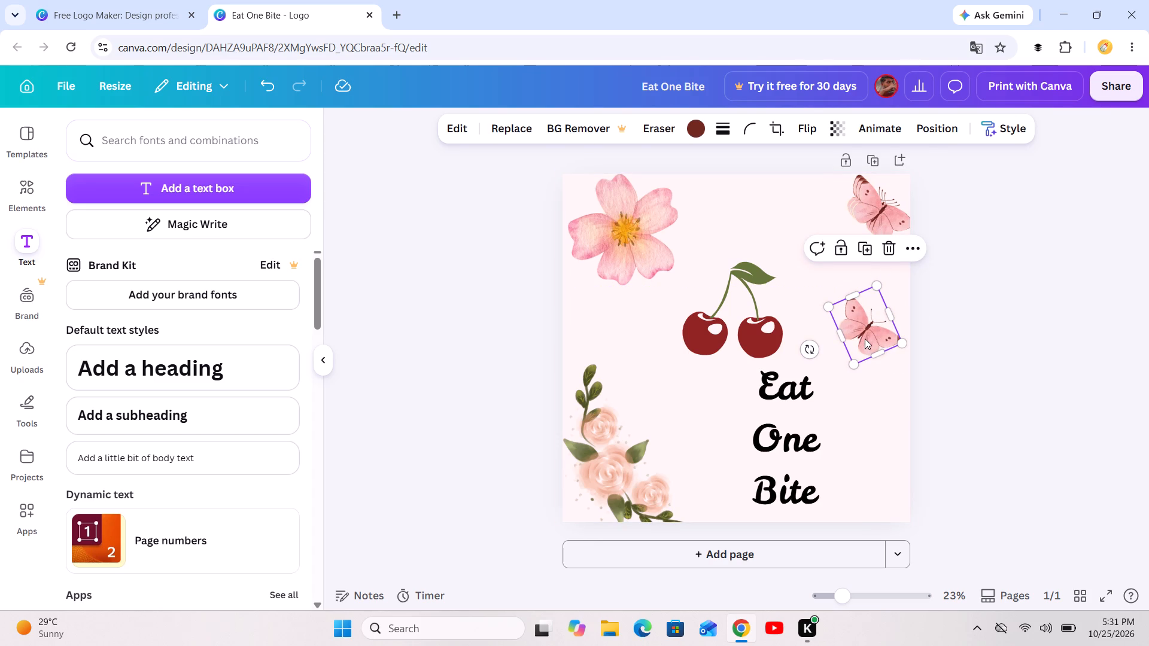
pyautogui.click(865, 339)
pyautogui.moveTo(865, 339); pyautogui.dragTo(828, 333)
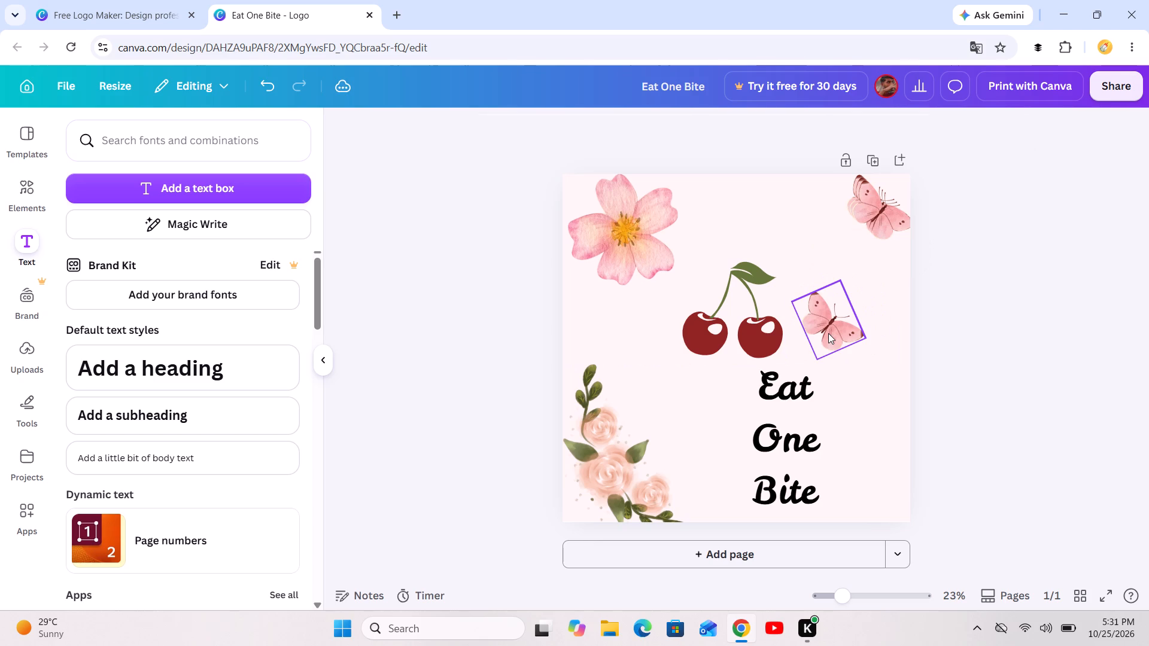
pyautogui.doubleClick(828, 333)
pyautogui.doubleClick(828, 333)
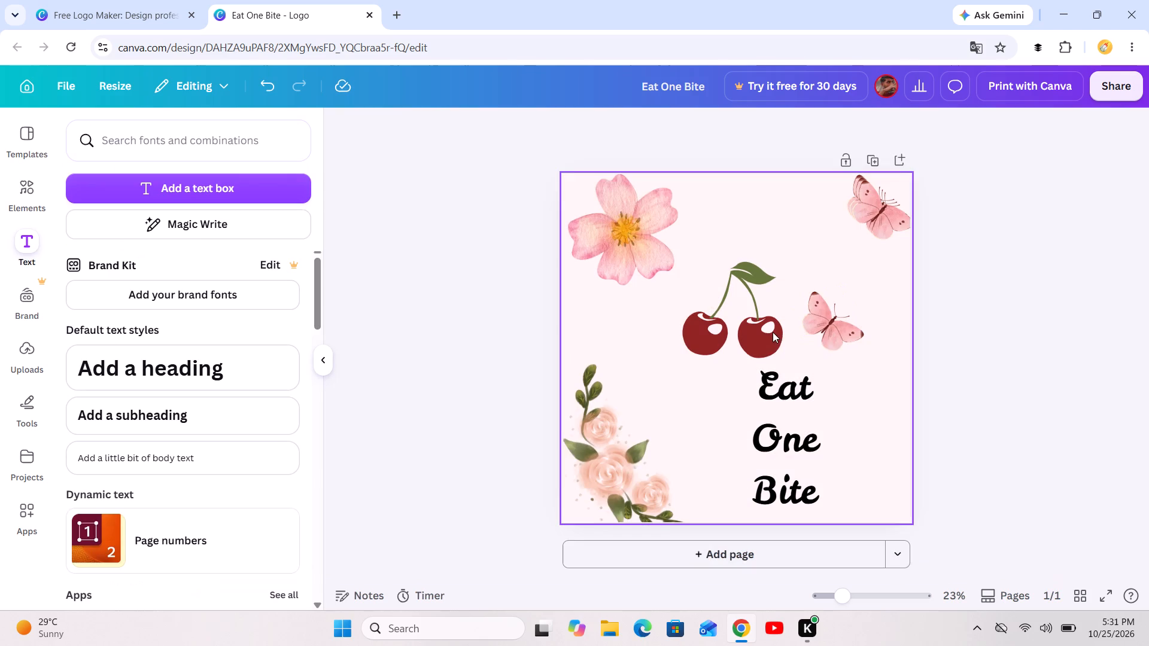
pyautogui.click(829, 333)
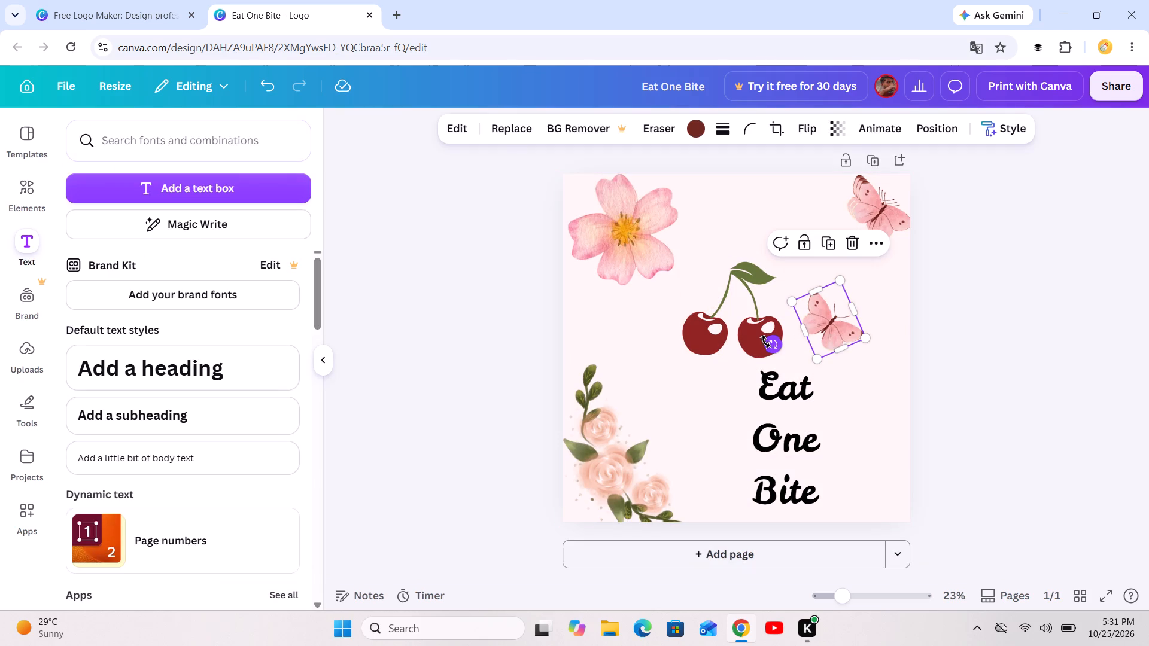
# Rotate the butterfly copy beside the cherries so that it sits nearly upright with its wings spread level.
pyautogui.click(765, 342)
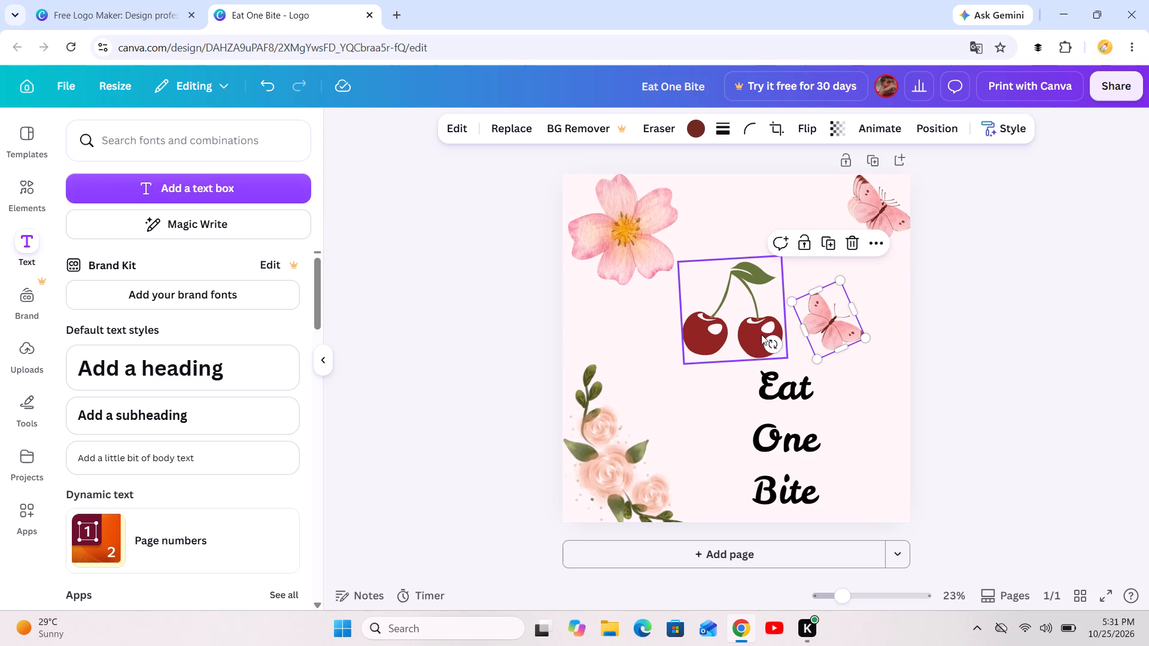
pyautogui.moveTo(771, 338); pyautogui.dragTo(832, 350)
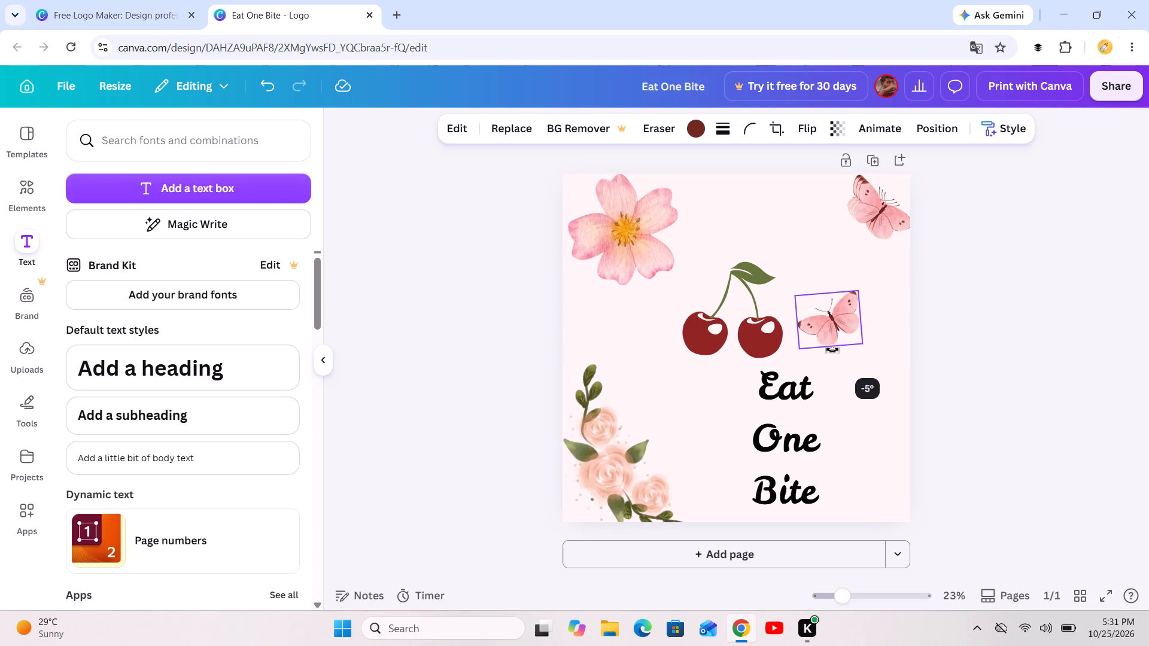
pyautogui.moveTo(832, 350); pyautogui.dragTo(801, 359)
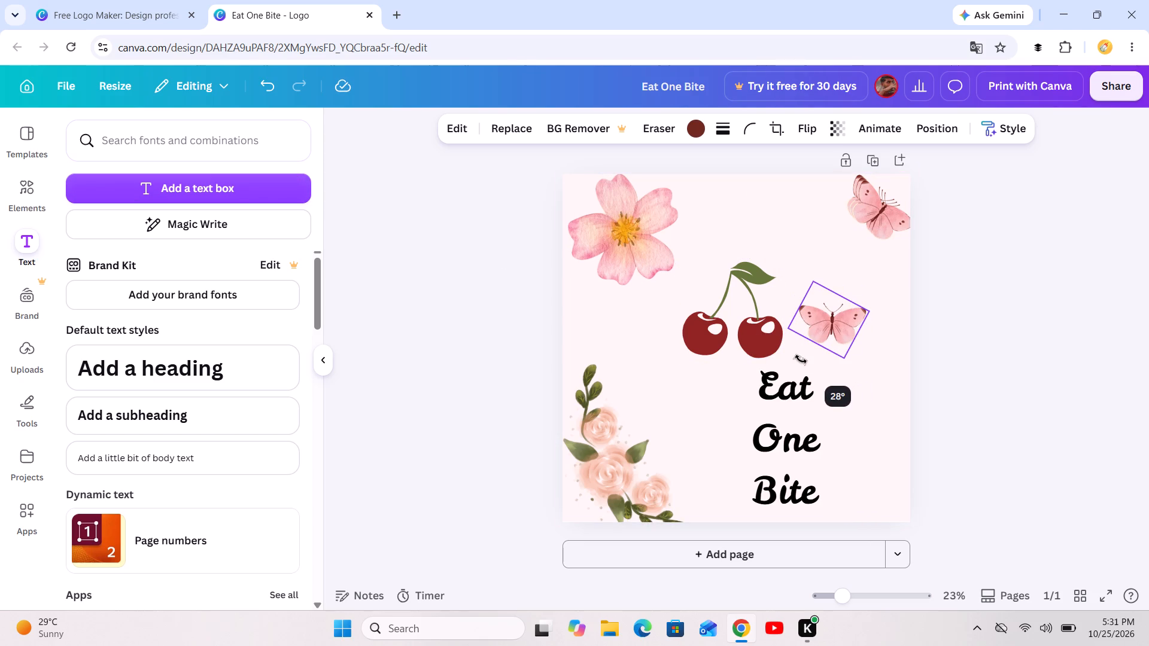
pyautogui.moveTo(801, 359); pyautogui.dragTo(816, 366)
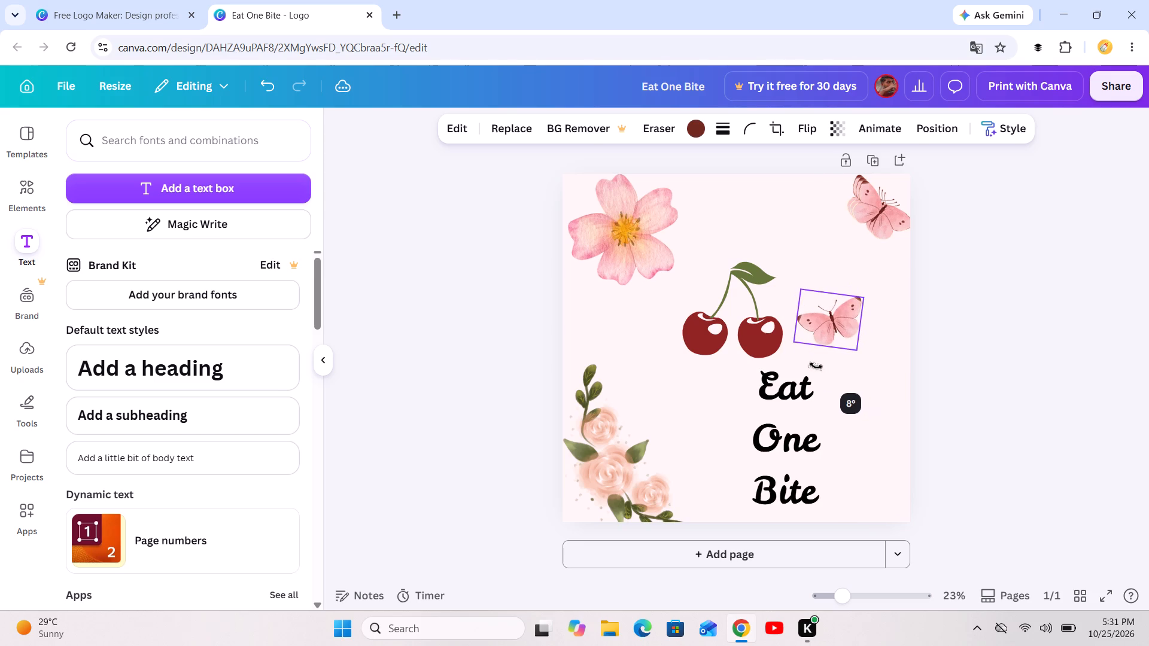
pyautogui.moveTo(816, 366); pyautogui.dragTo(804, 370)
pyautogui.doubleClick(804, 370)
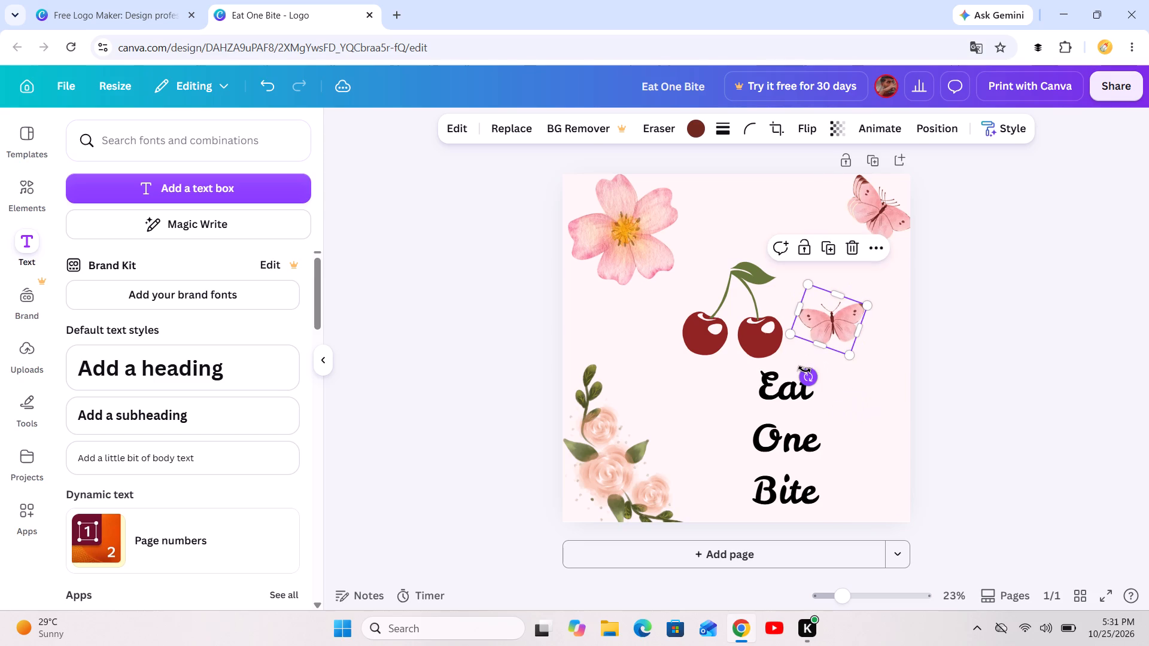
pyautogui.click(852, 386)
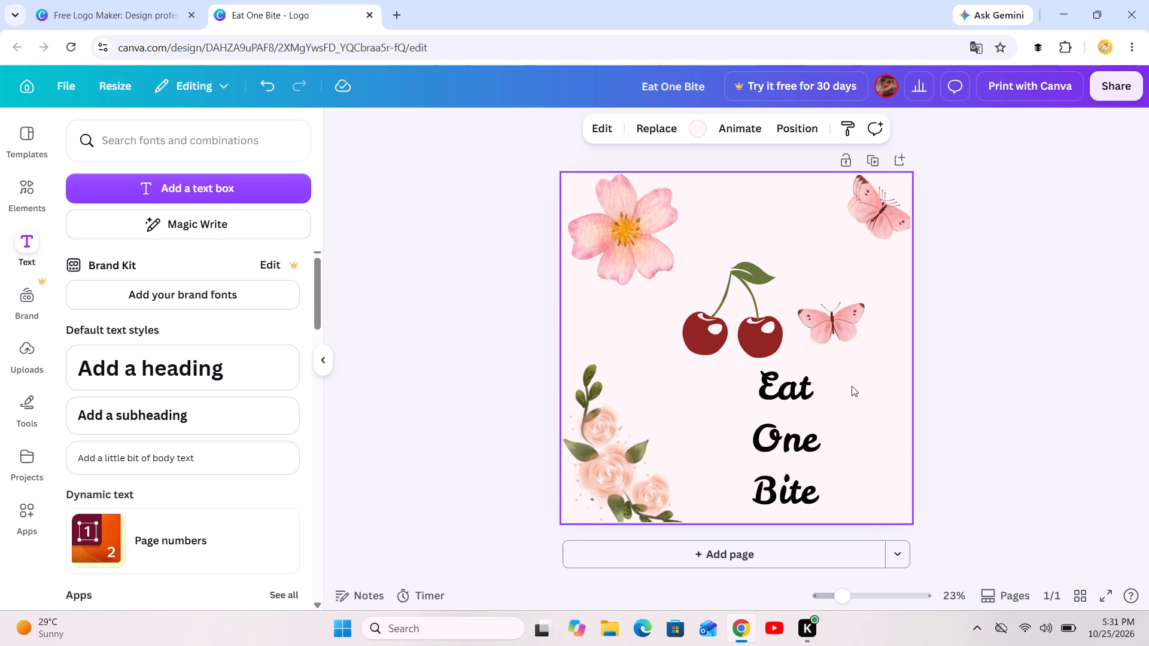
# Shrink the rotated butterfly to about 60% of its size and place it just left of the word "Eat".
pyautogui.moveTo(815, 313); pyautogui.dragTo(814, 301)
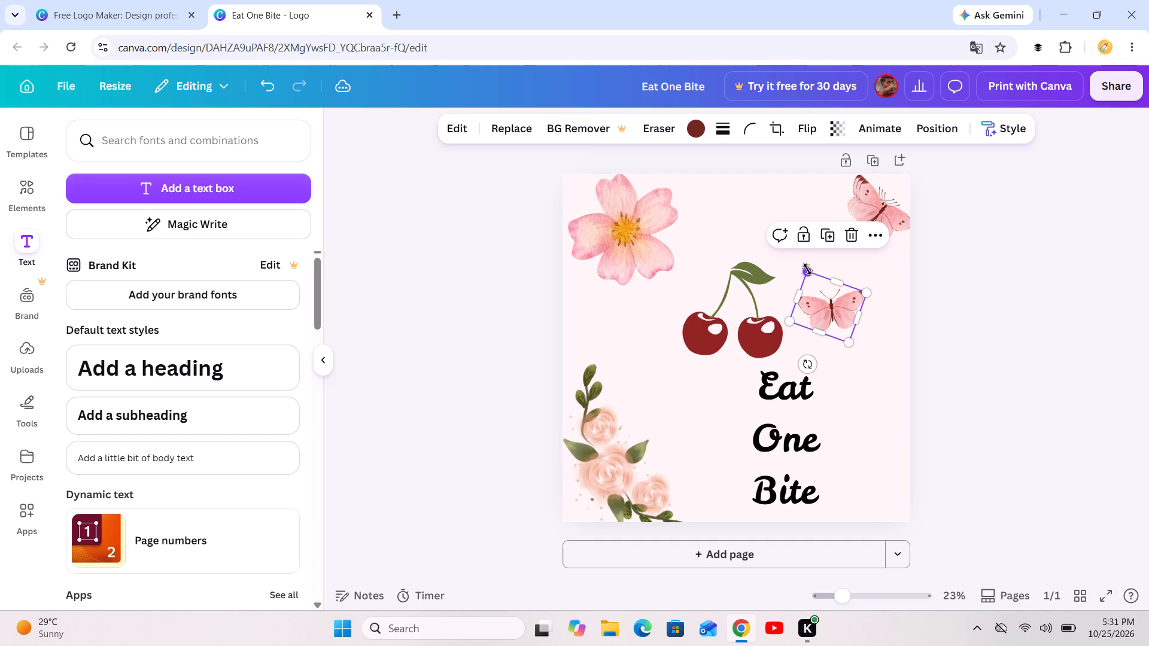
pyautogui.moveTo(807, 269); pyautogui.dragTo(821, 298)
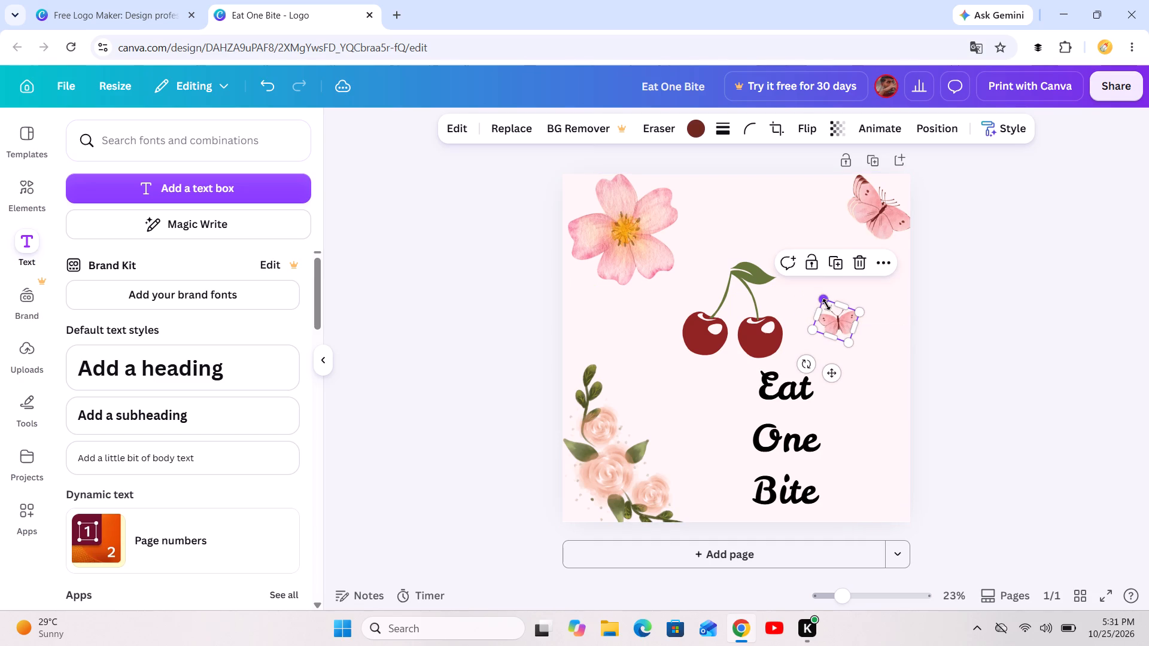
pyautogui.moveTo(837, 326); pyautogui.dragTo(737, 402)
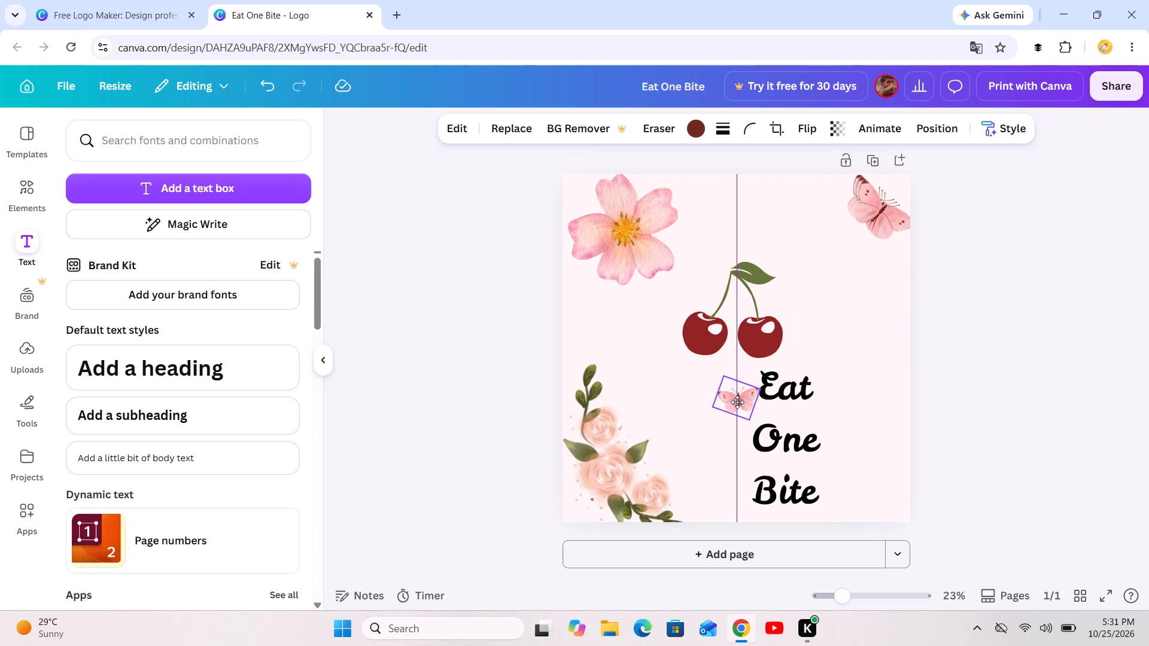
pyautogui.moveTo(737, 402); pyautogui.dragTo(731, 394)
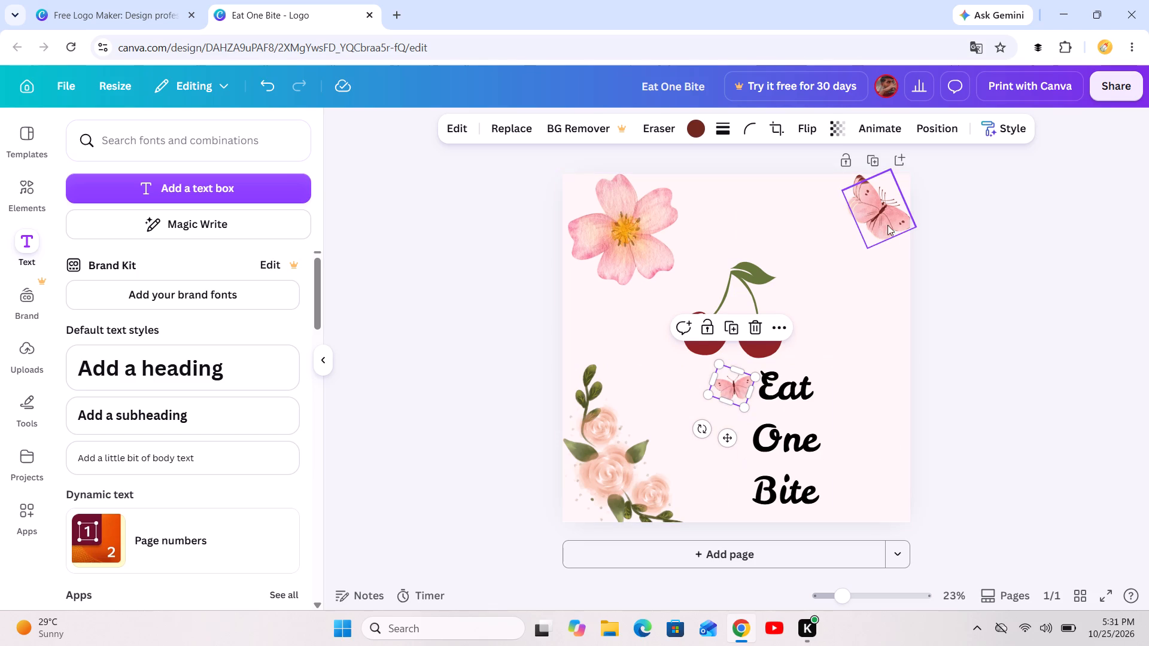
# Bring another butterfly copy down from the page's upper-right corner, level its wings and shrink it to about 60% of its size.
pyautogui.moveTo(883, 215); pyautogui.dragTo(871, 285)
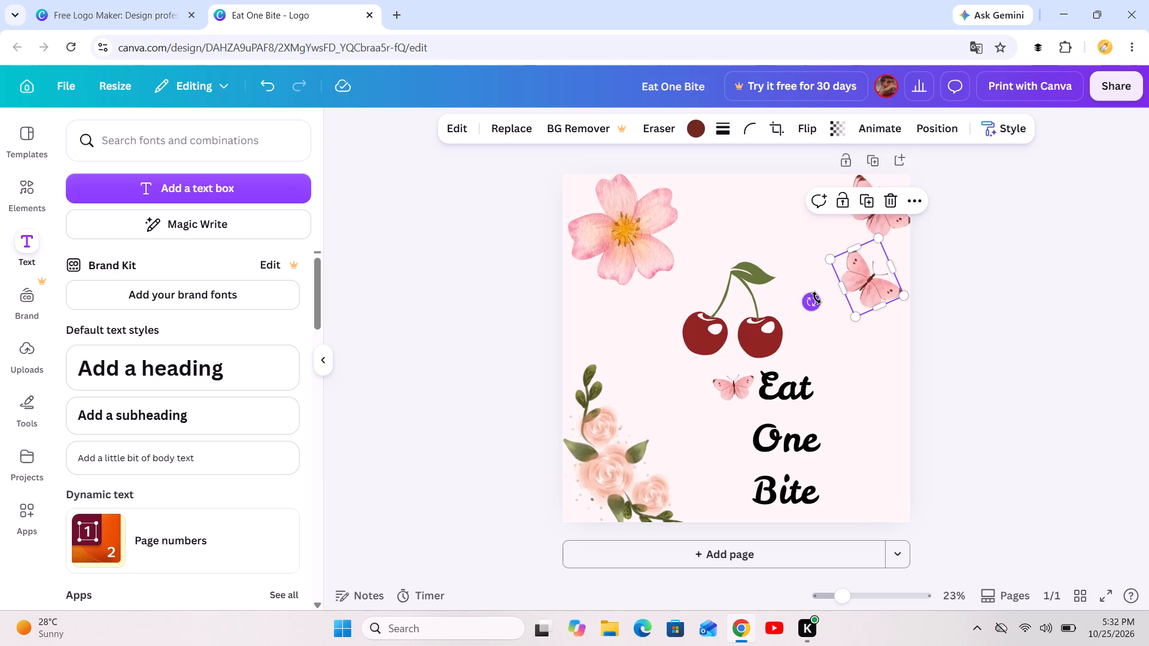
pyautogui.moveTo(816, 298); pyautogui.dragTo(861, 303)
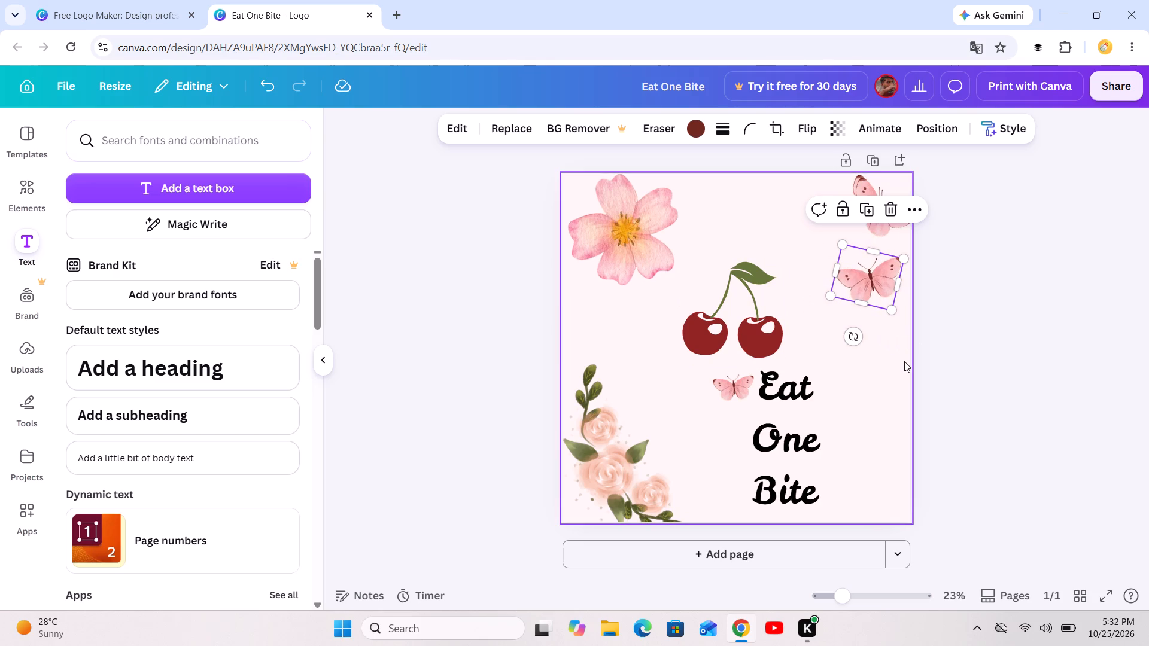
pyautogui.moveTo(845, 248); pyautogui.dragTo(849, 252)
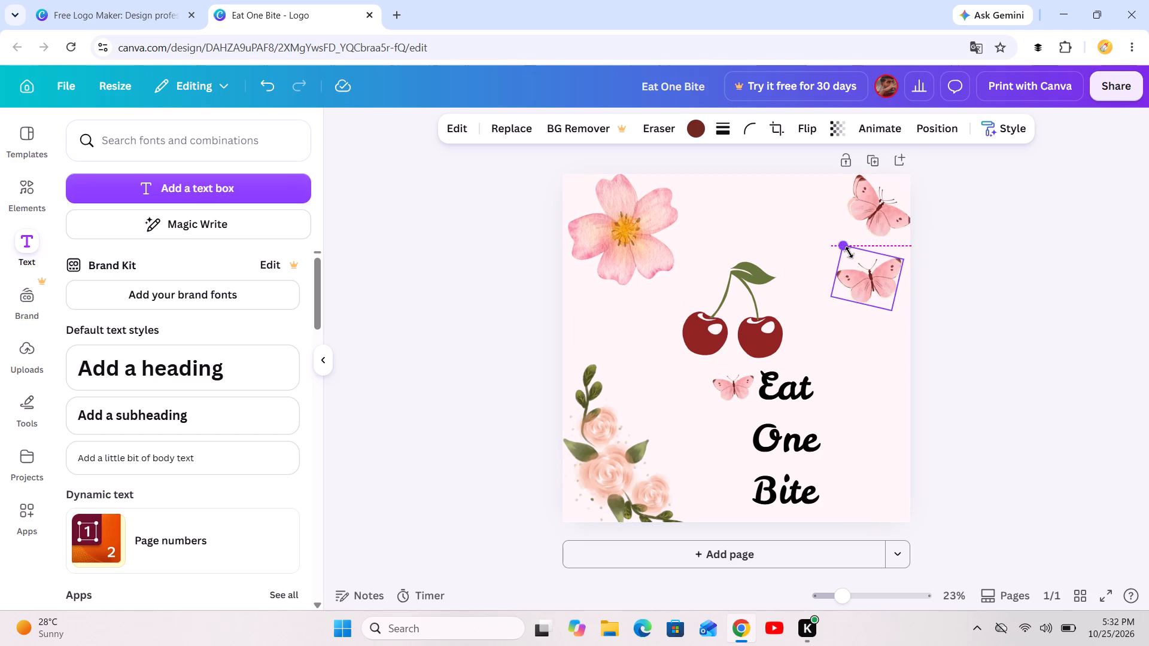
pyautogui.moveTo(849, 252); pyautogui.dragTo(861, 274)
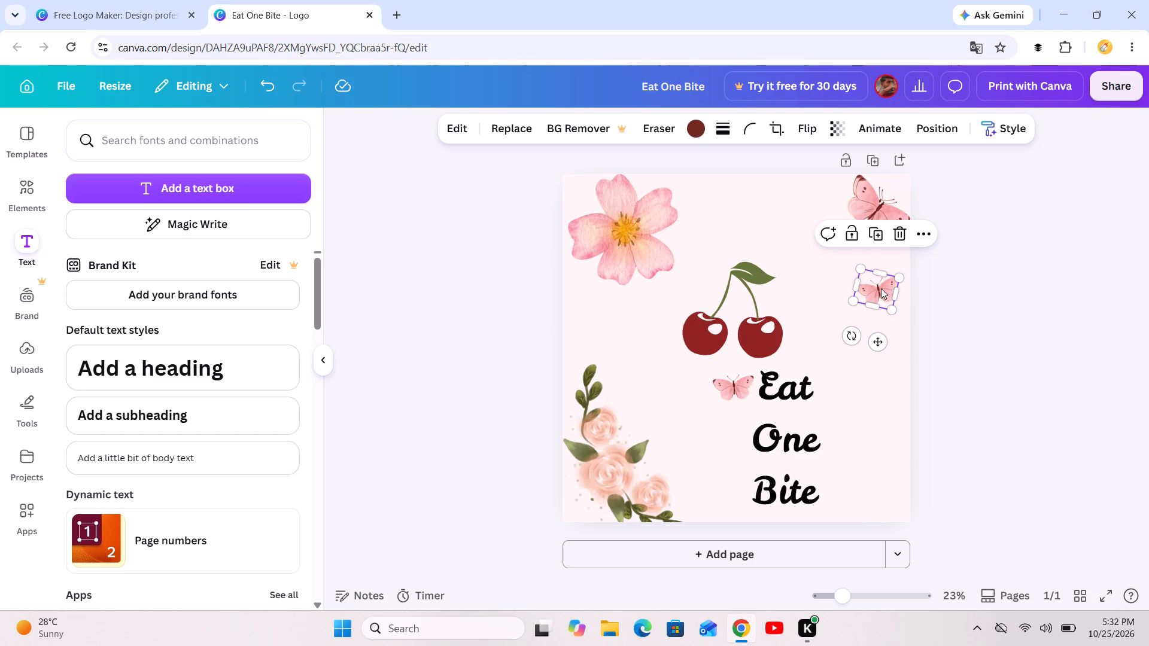
# Rotate the small butterfly slightly further so its wings sit level and place it just right of the word "One".
pyautogui.moveTo(881, 288); pyautogui.dragTo(857, 438)
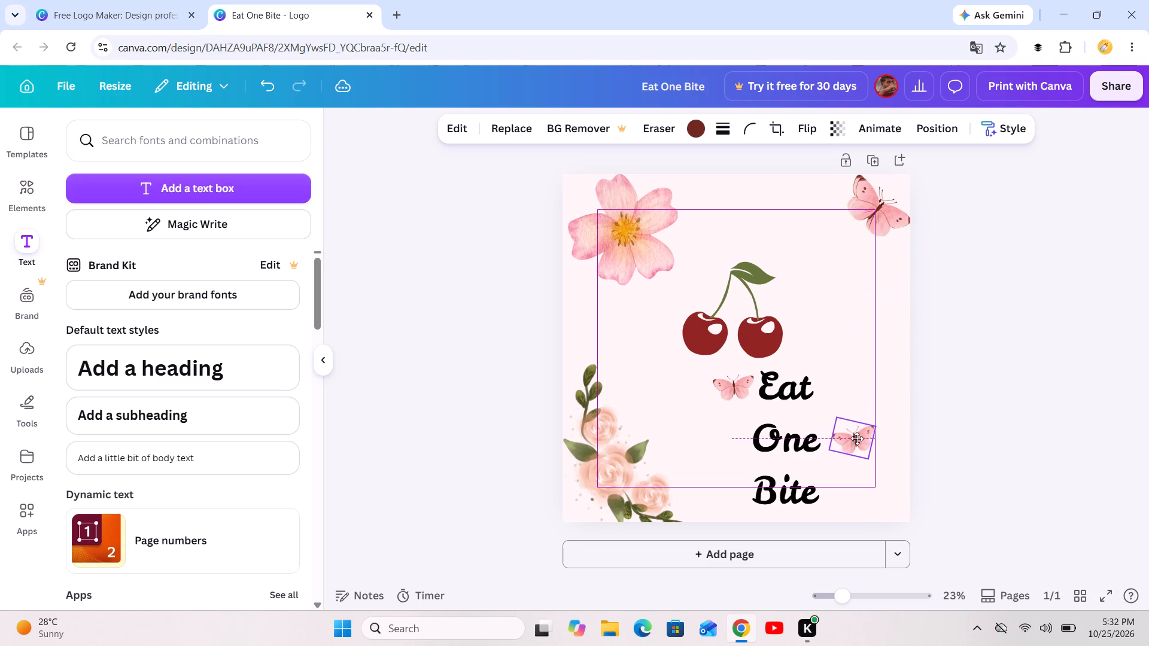
pyautogui.moveTo(857, 438); pyautogui.dragTo(844, 296)
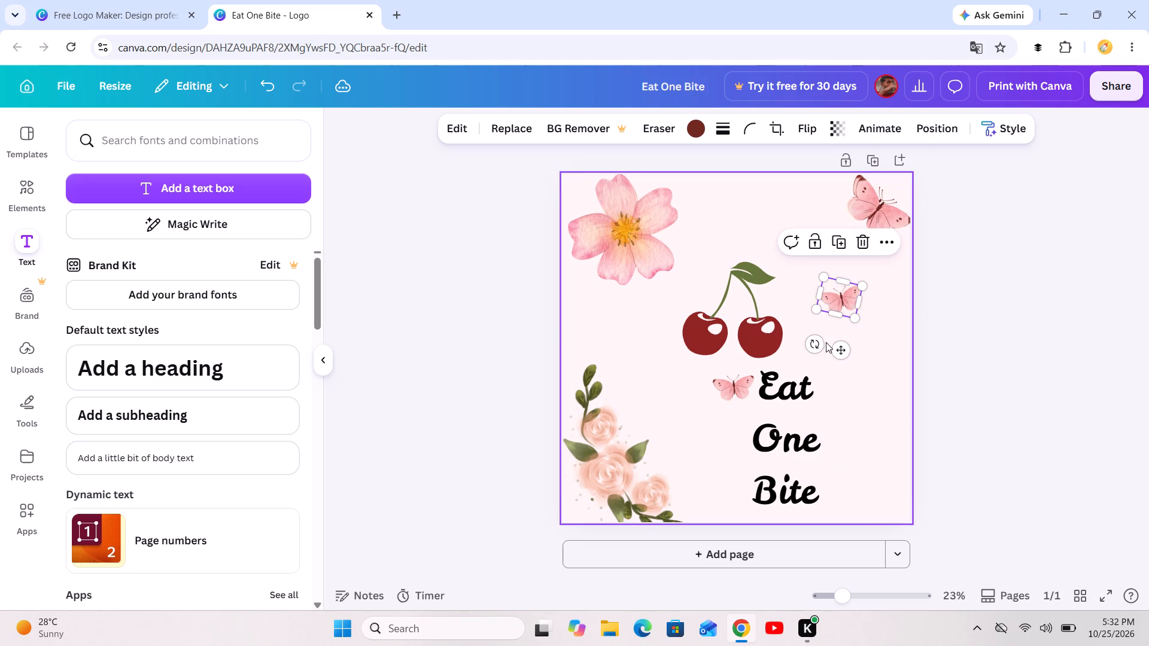
pyautogui.moveTo(816, 346); pyautogui.dragTo(804, 349)
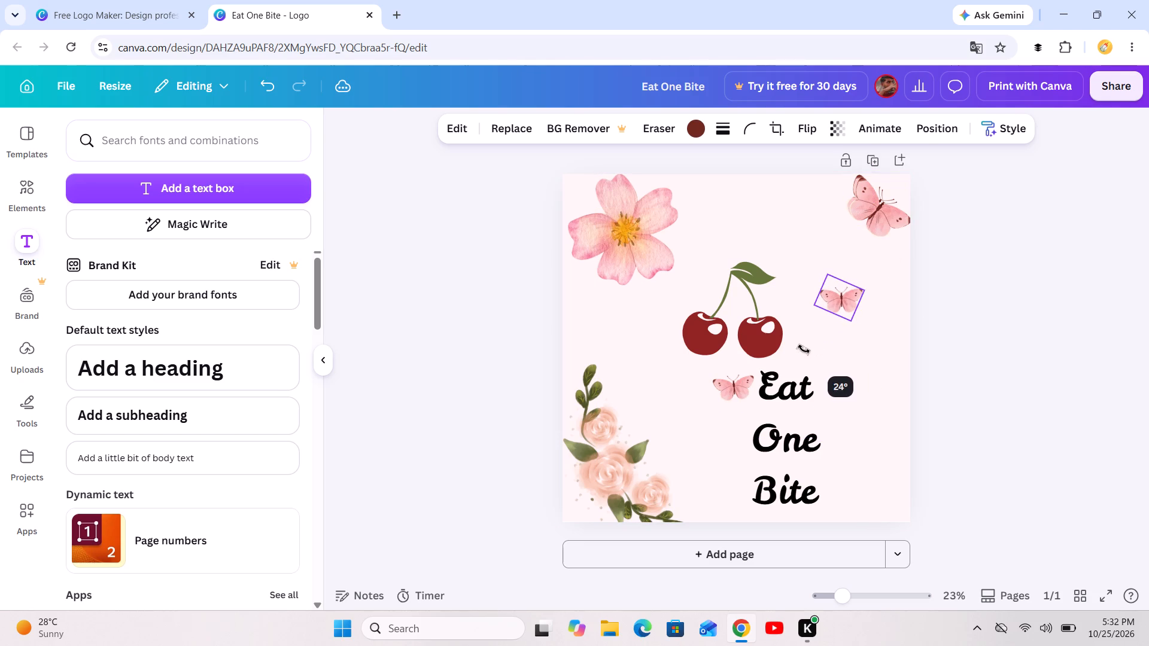
pyautogui.moveTo(804, 349); pyautogui.dragTo(805, 348)
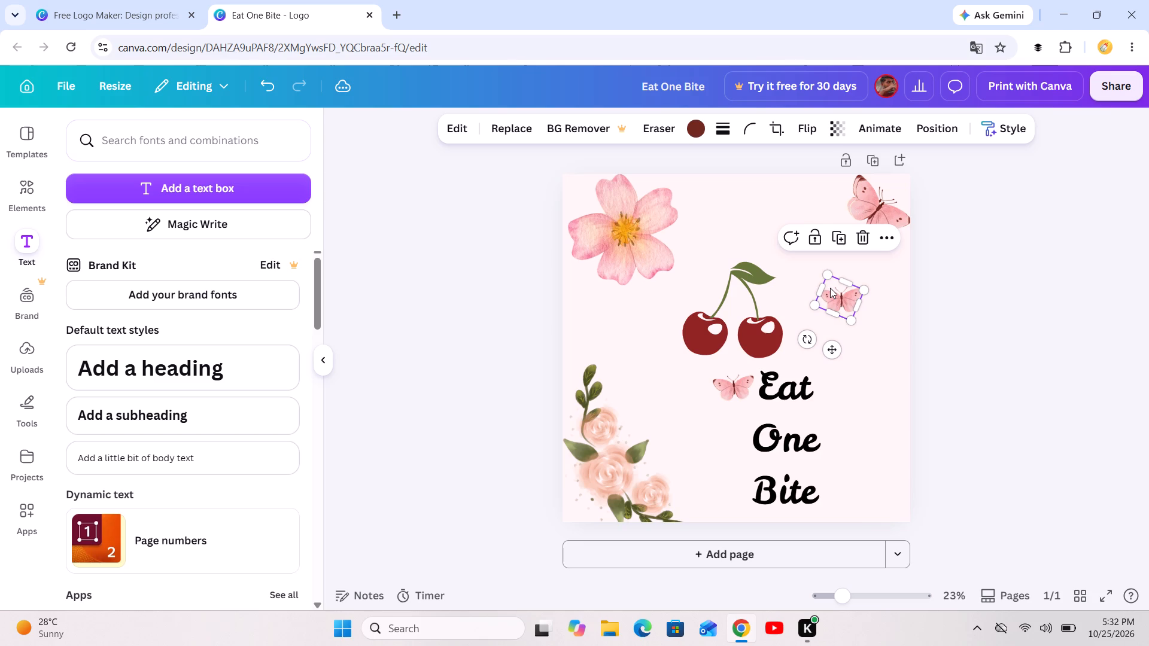
pyautogui.moveTo(830, 288); pyautogui.dragTo(843, 426)
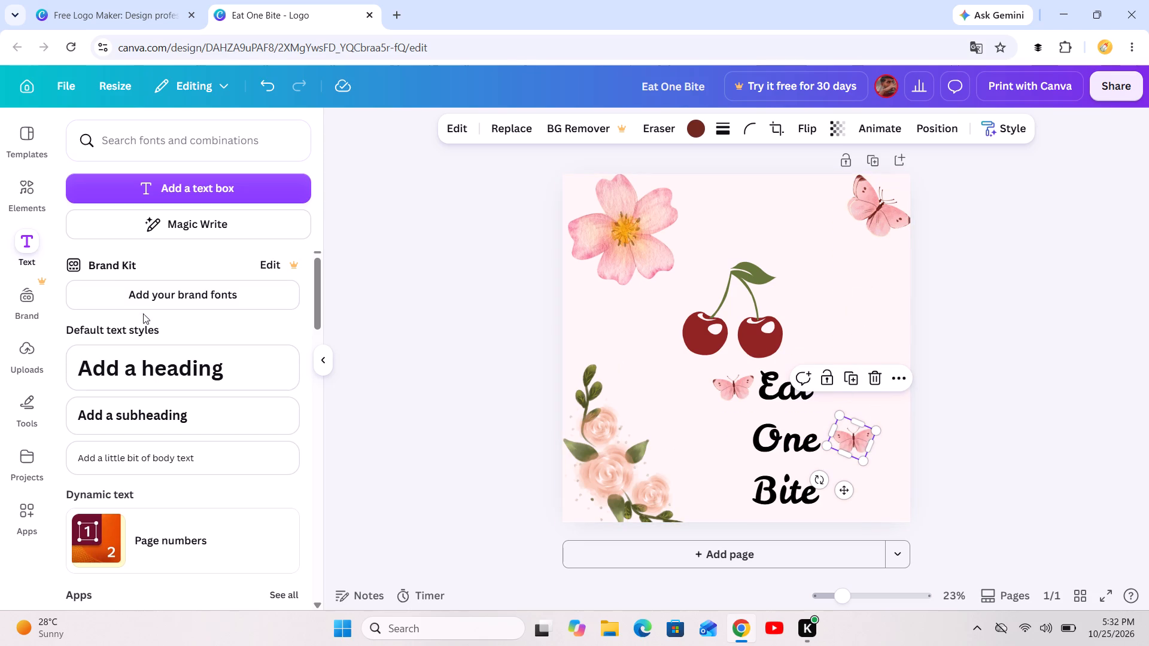
# Leave the magic recommendations and search the elements library for "butterfly outline".
pyautogui.click(23, 192)
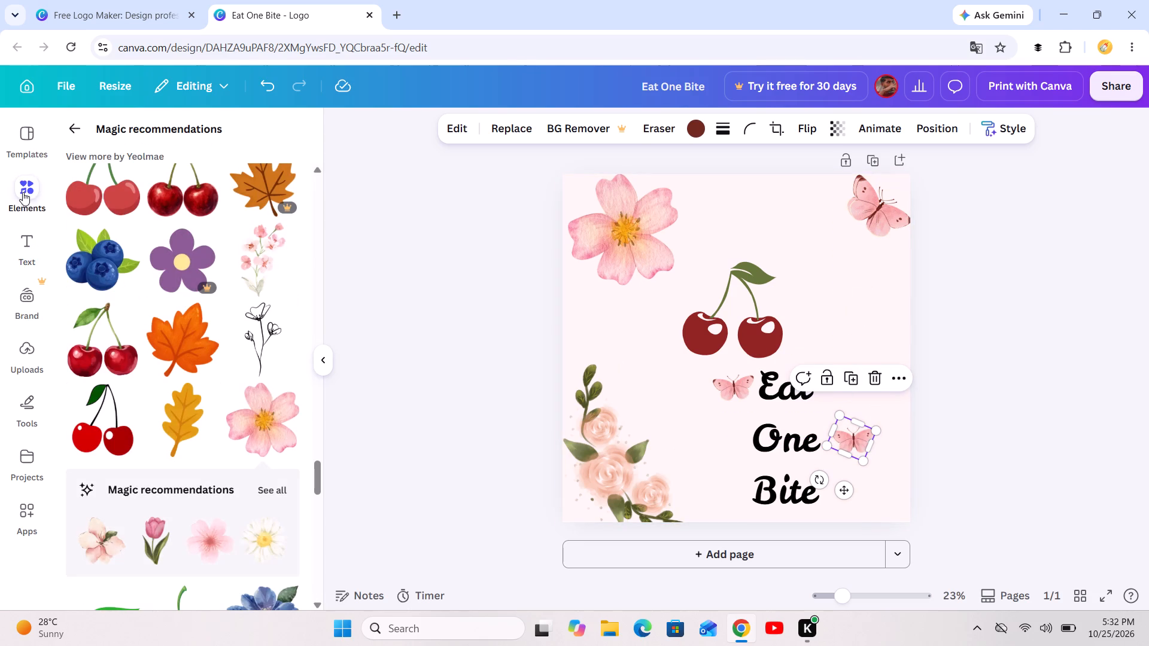
pyautogui.click(77, 129)
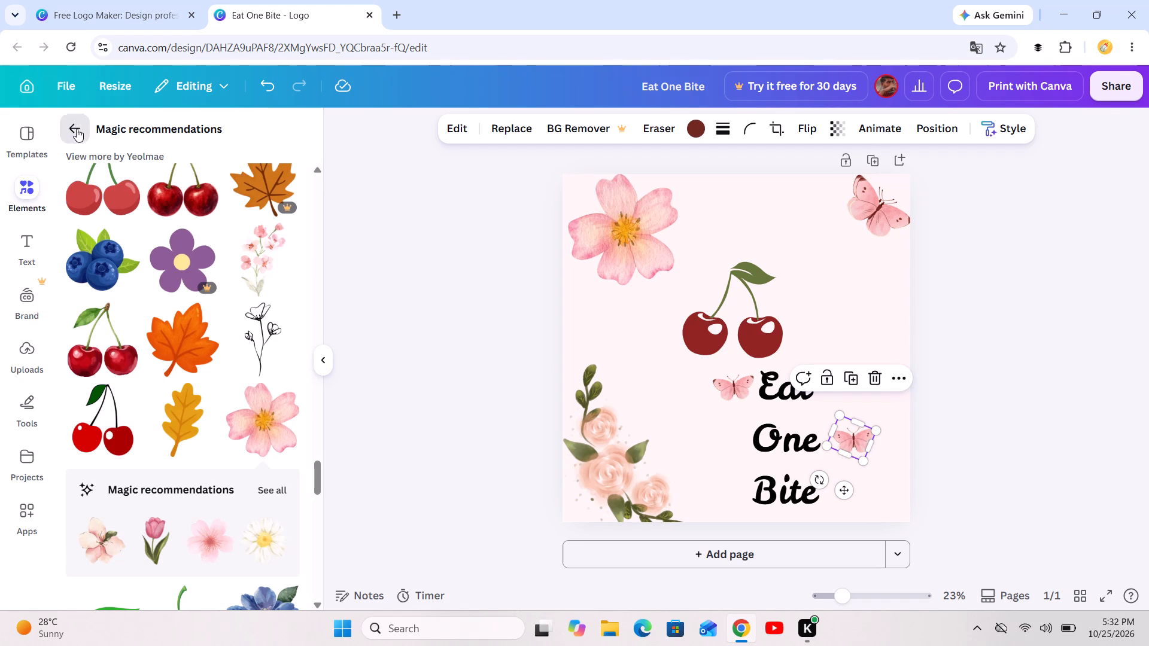
pyautogui.click(78, 127)
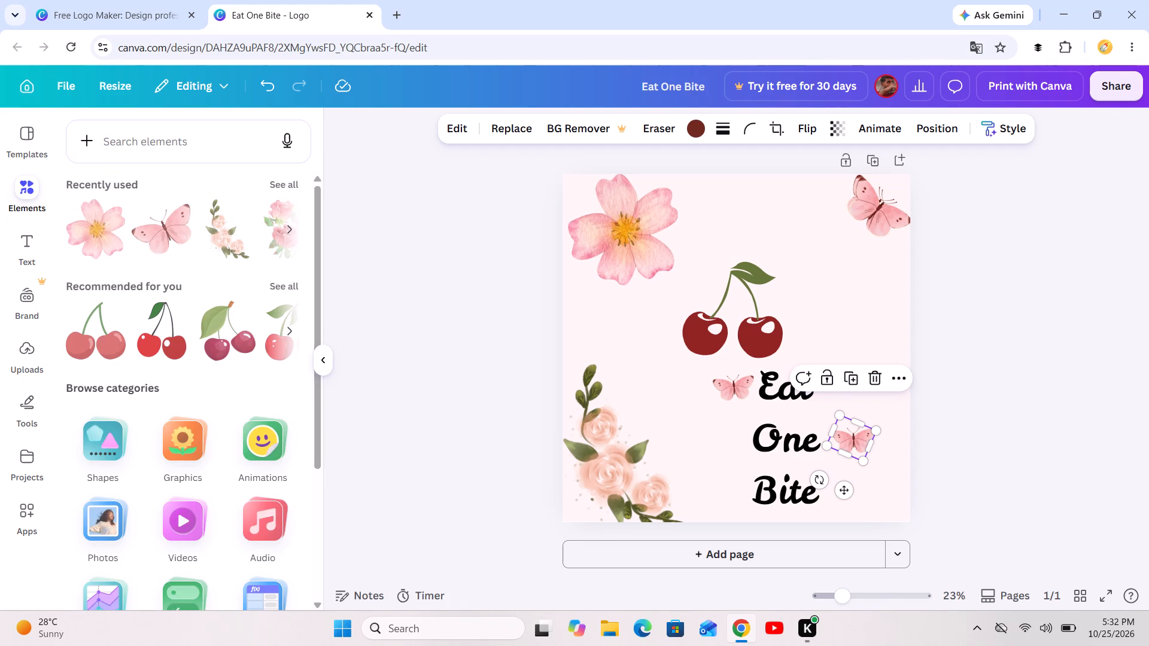
pyautogui.click(126, 145)
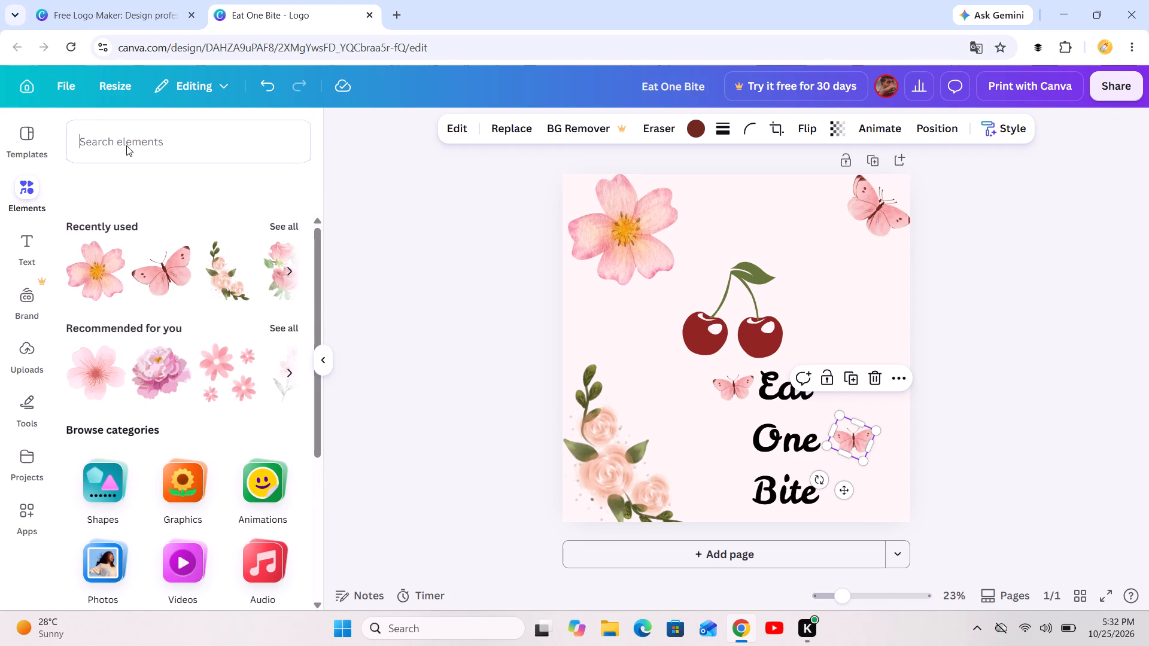
pyautogui.write('butterfly')
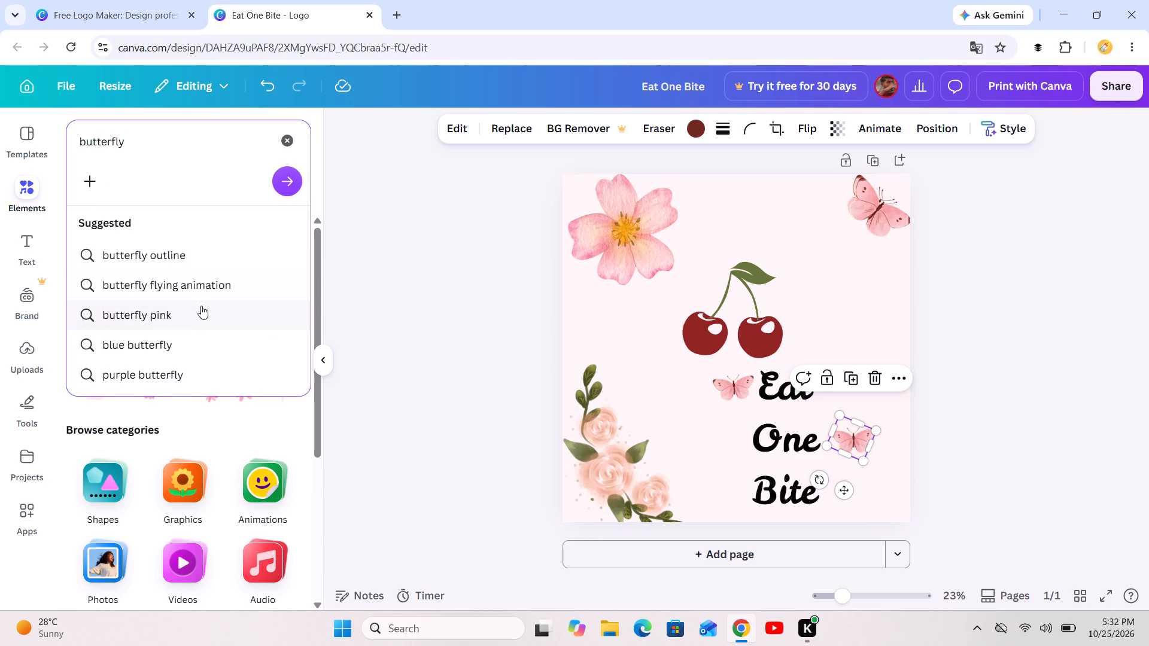
pyautogui.click(189, 247)
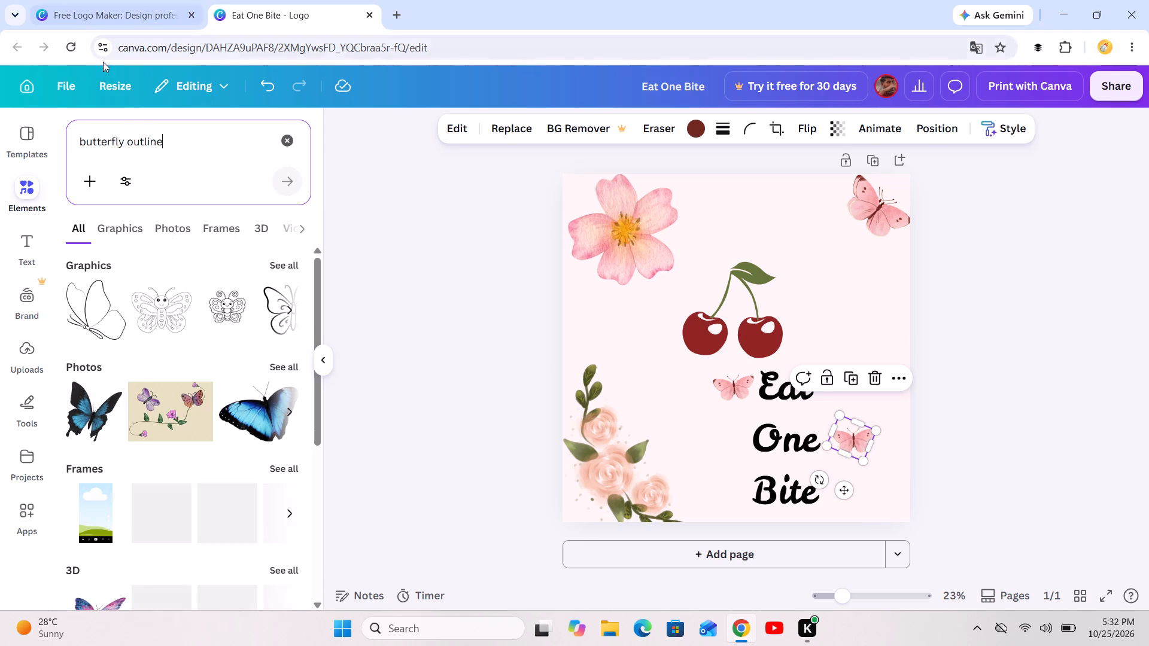
# Change the elements search to "butterfly wings pink" and run it.
pyautogui.click(176, 146)
pyautogui.press('BackSpace')
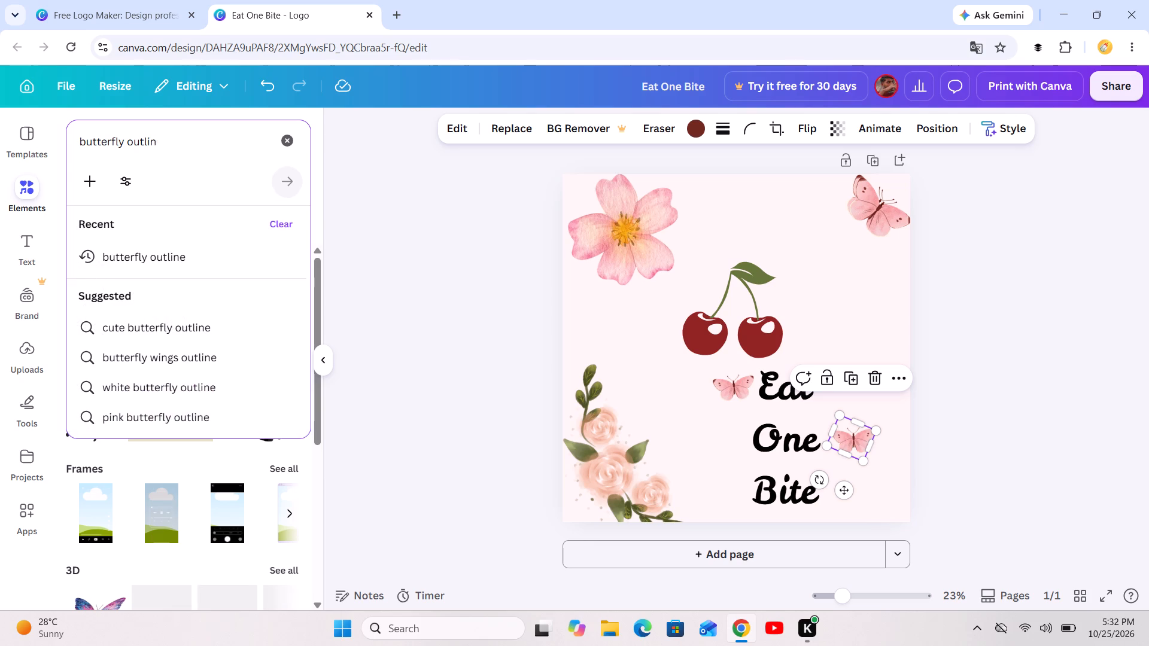
pyautogui.press('BackSpace')
pyautogui.press('BackSpace')
pyautogui.press('BackSpace')
pyautogui.press('BackSpace')
pyautogui.press('BackSpace')
pyautogui.press('BackSpace')
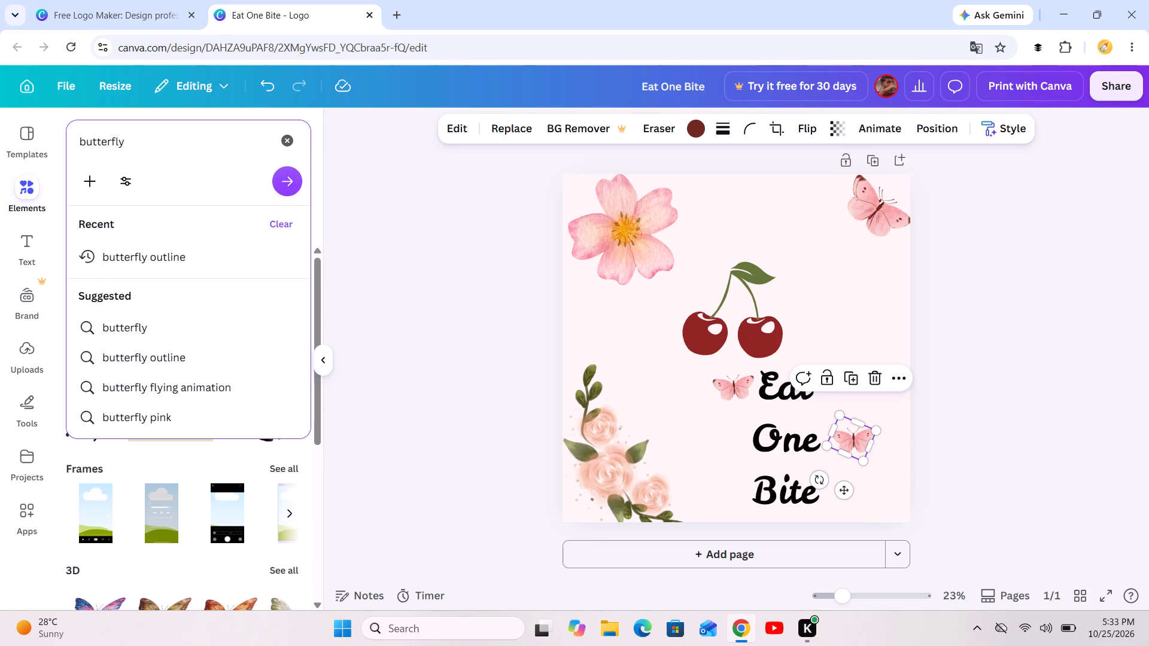
pyautogui.write('win')
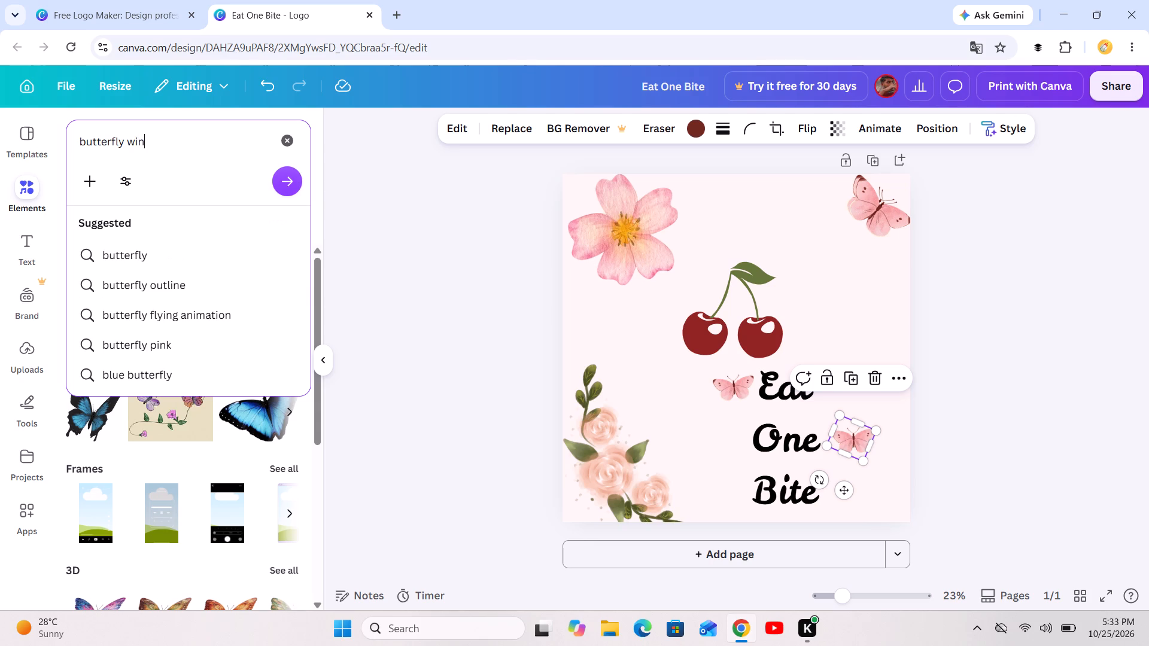
pyautogui.write('gs oink')
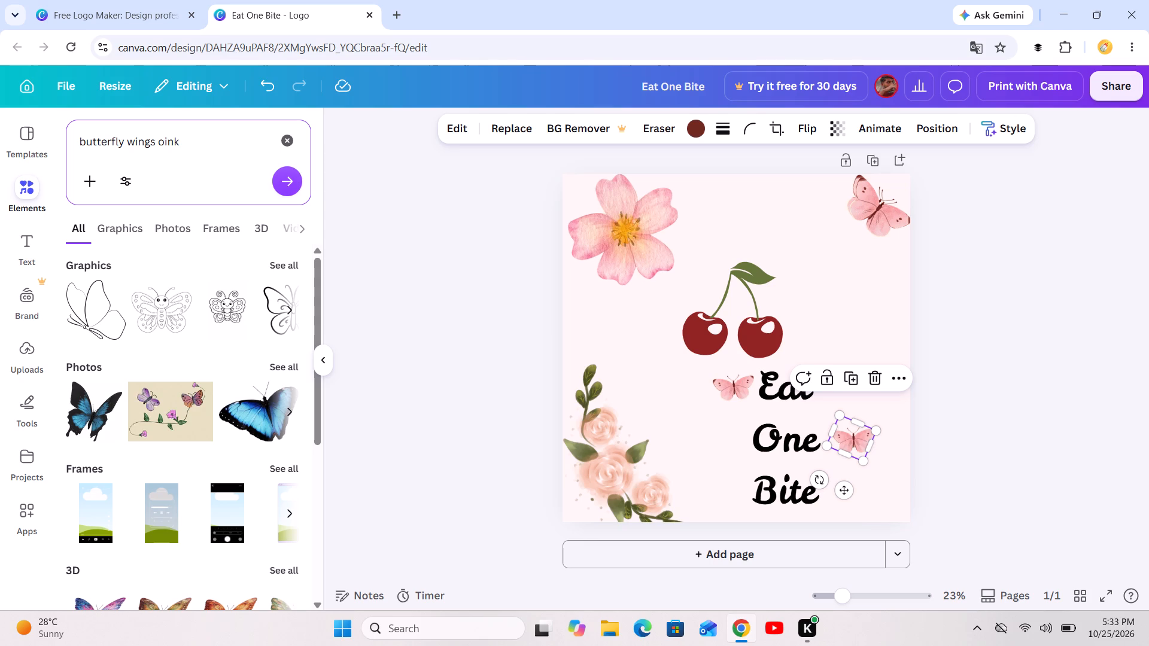
pyautogui.click(163, 141)
pyautogui.press('BackSpace')
pyautogui.press('p')
pyautogui.click(292, 181)
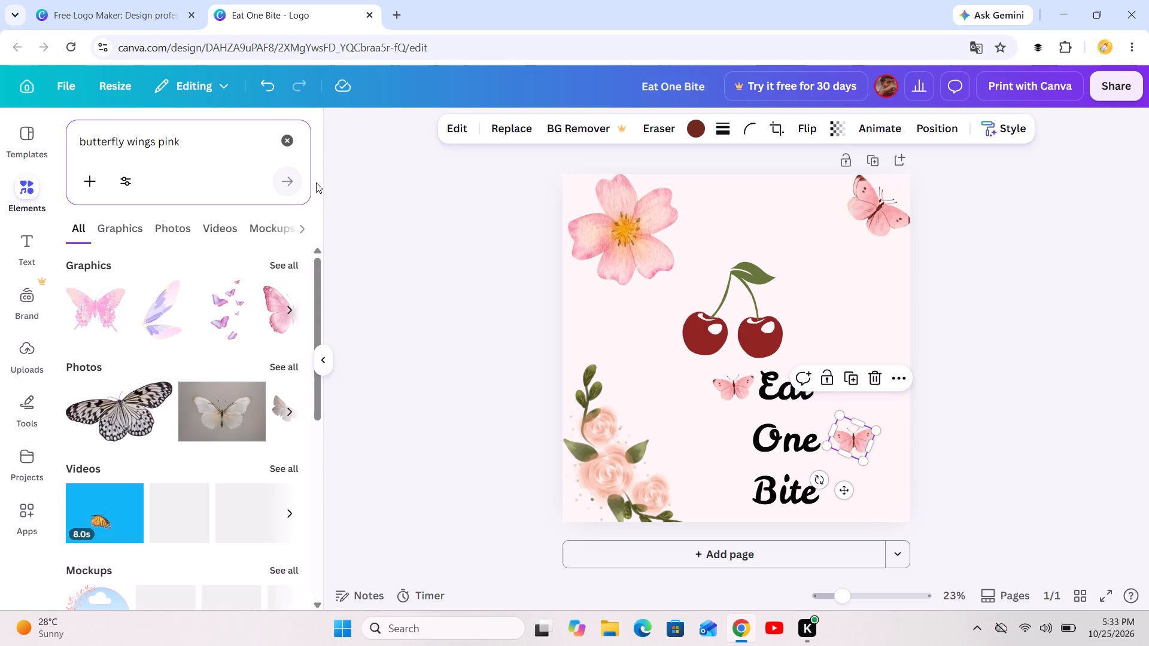
# Browse the search results for a suitable pink butterfly graphic, going through the Graphics row to its end.
pyautogui.click(285, 301)
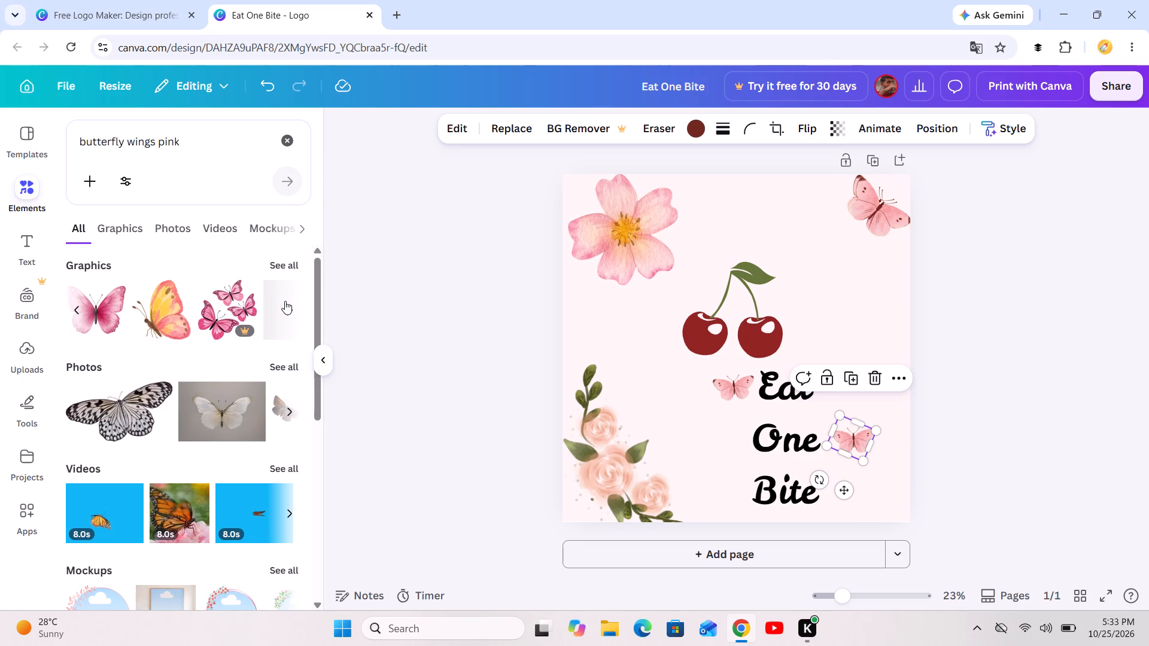
pyautogui.click(285, 301)
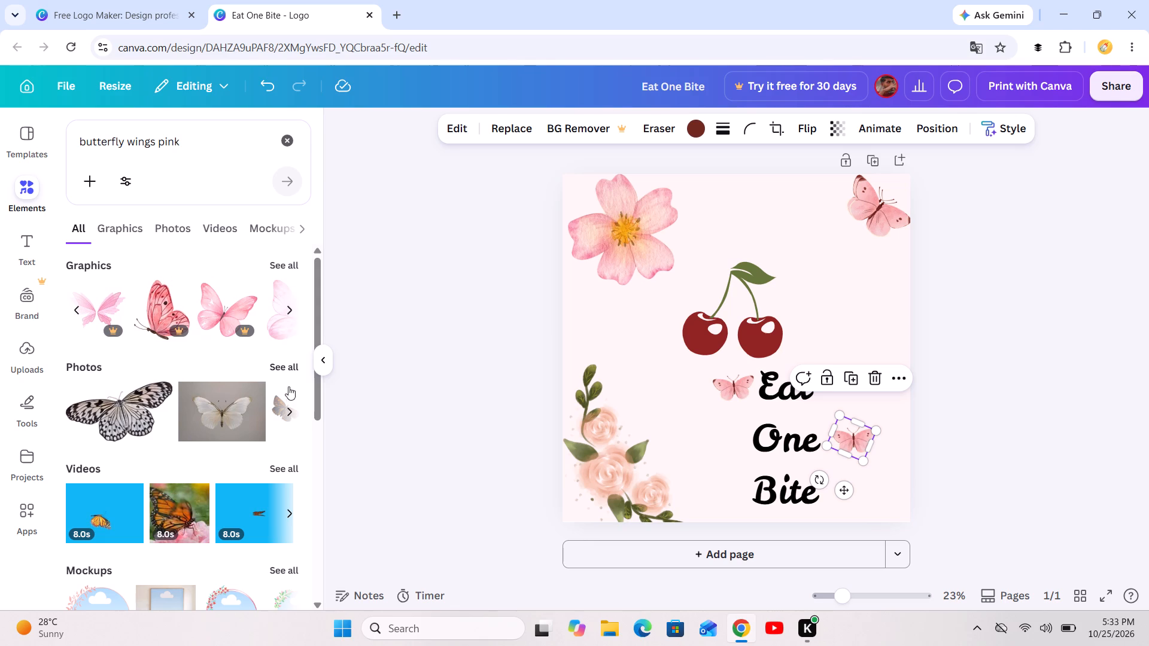
pyautogui.moveTo(320, 411); pyautogui.dragTo(319, 488)
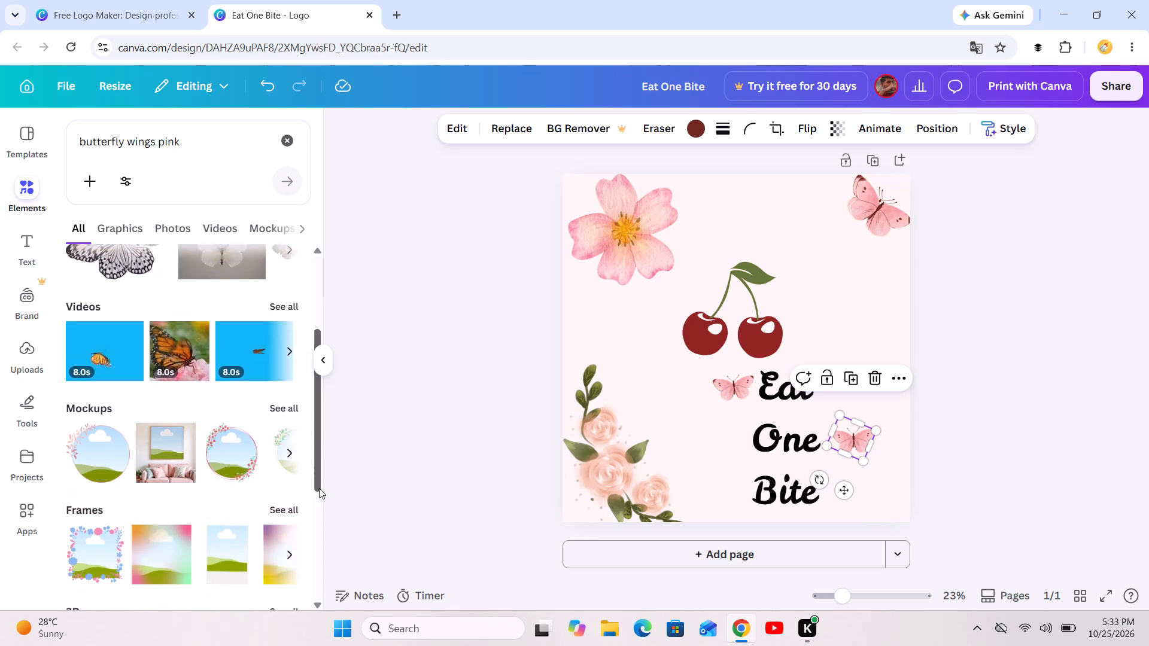
pyautogui.moveTo(319, 488); pyautogui.dragTo(321, 595)
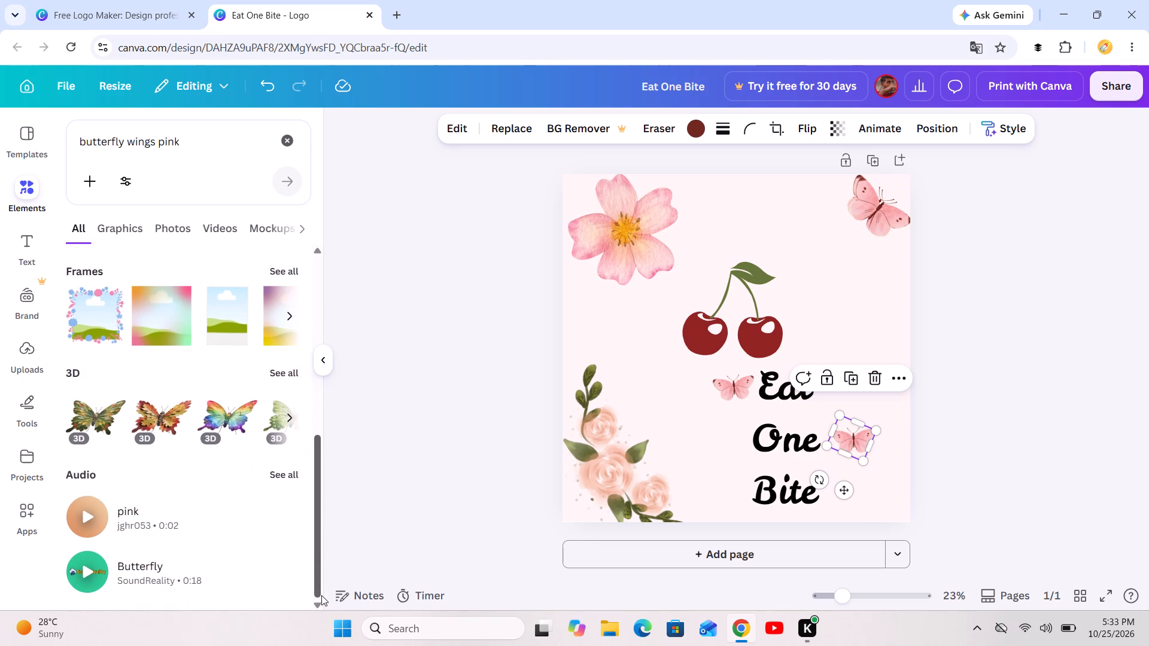
pyautogui.moveTo(321, 595); pyautogui.dragTo(315, 496)
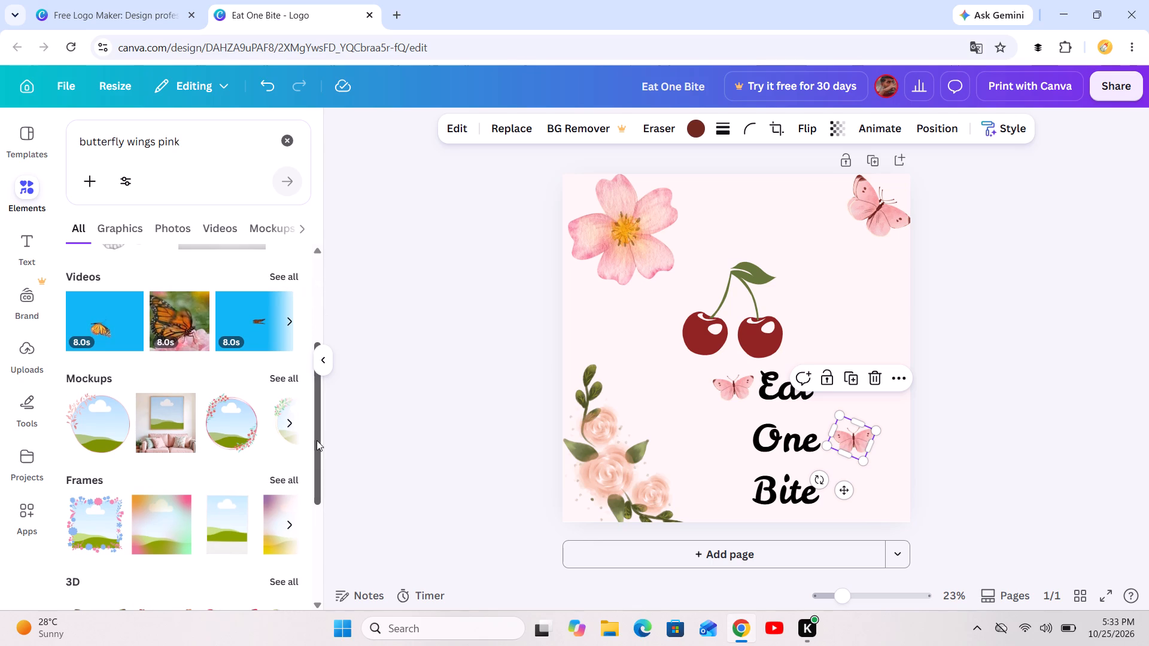
pyautogui.moveTo(317, 445); pyautogui.dragTo(326, 519)
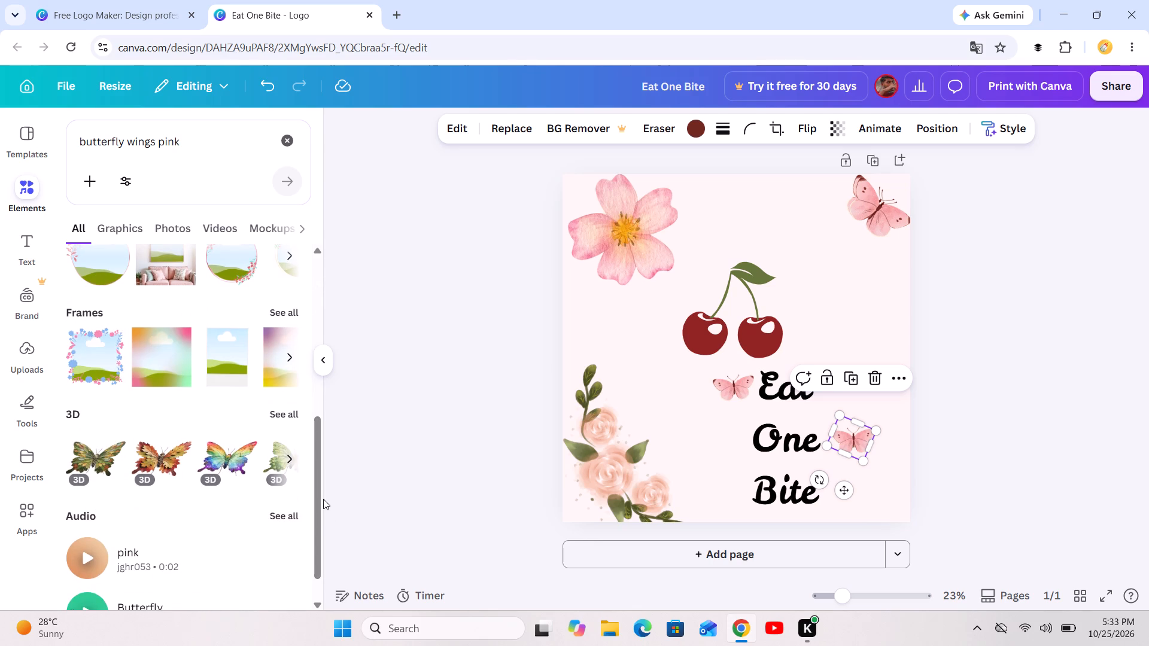
pyautogui.moveTo(312, 496); pyautogui.dragTo(317, 307)
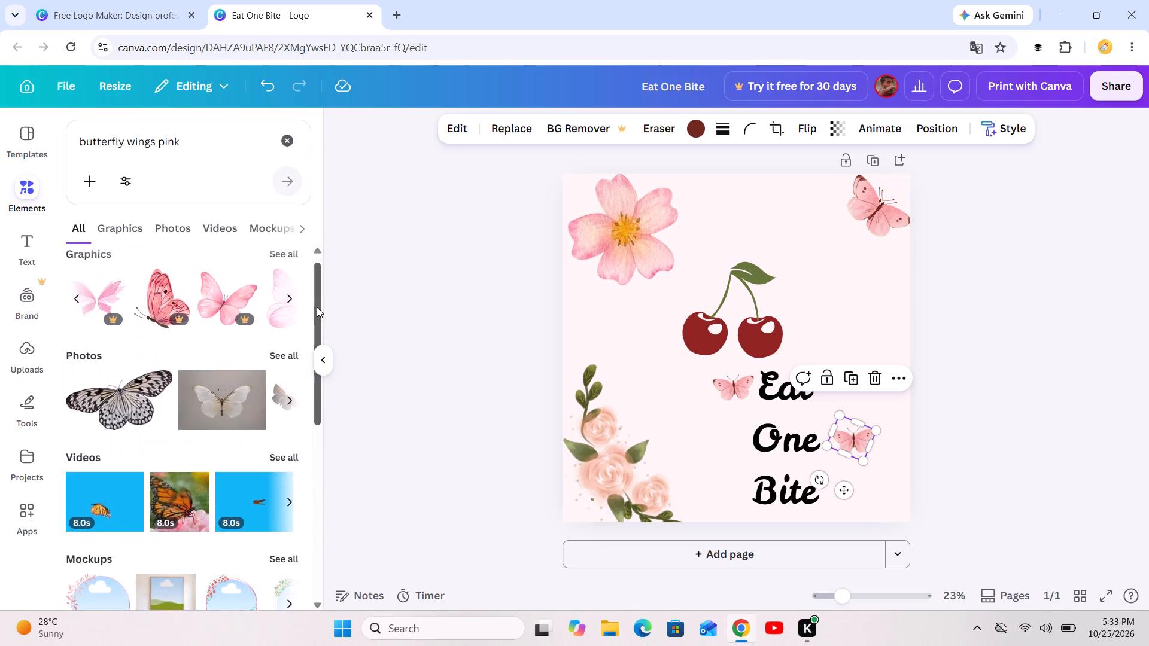
pyautogui.moveTo(317, 307); pyautogui.dragTo(316, 306)
pyautogui.click(287, 311)
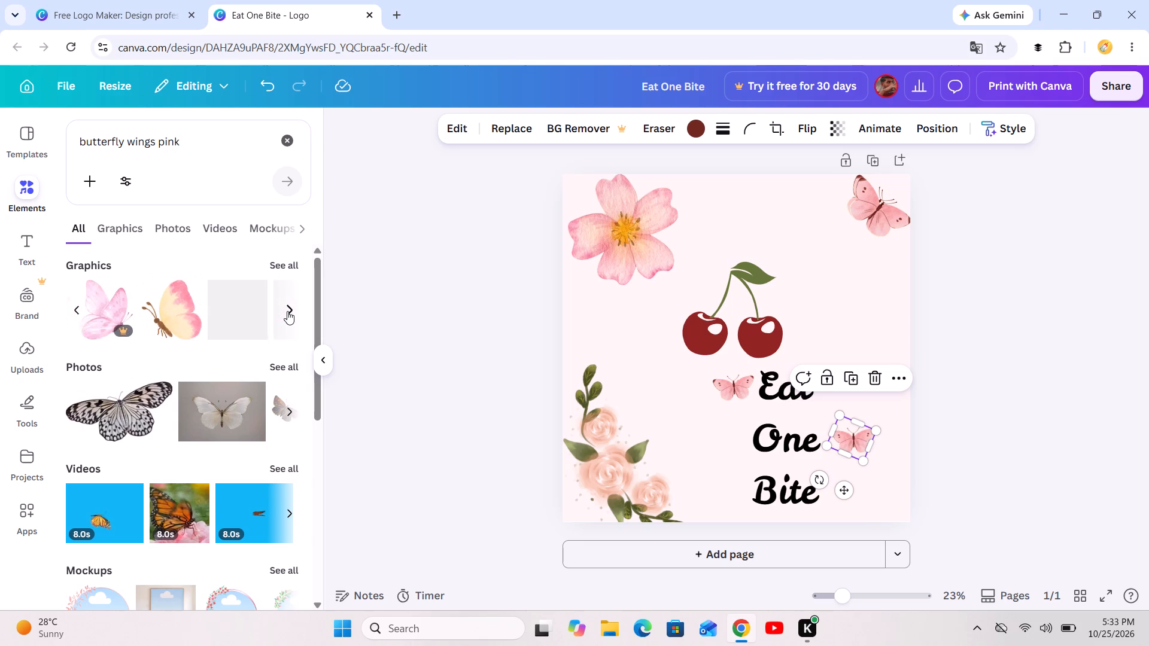
pyautogui.click(287, 311)
pyautogui.click(287, 311)
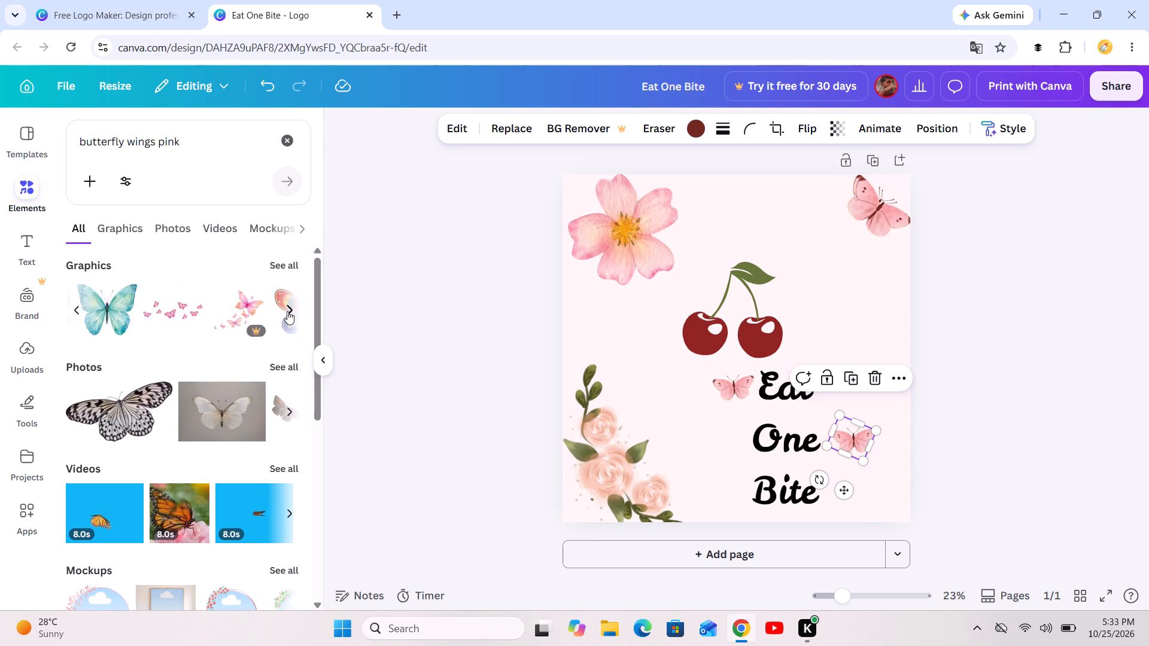
pyautogui.click(287, 311)
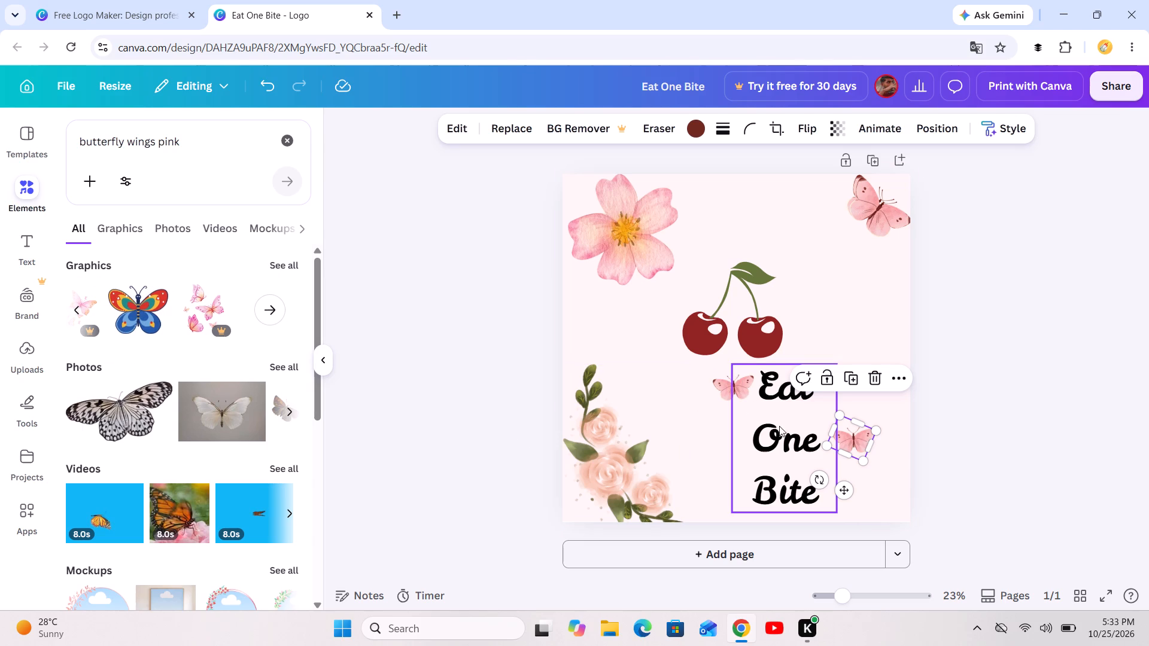
# Duplicate the small butterfly beside "One" and place the copy just left of the word "Bite".
pyautogui.click(852, 375)
pyautogui.moveTo(852, 446); pyautogui.dragTo(779, 489)
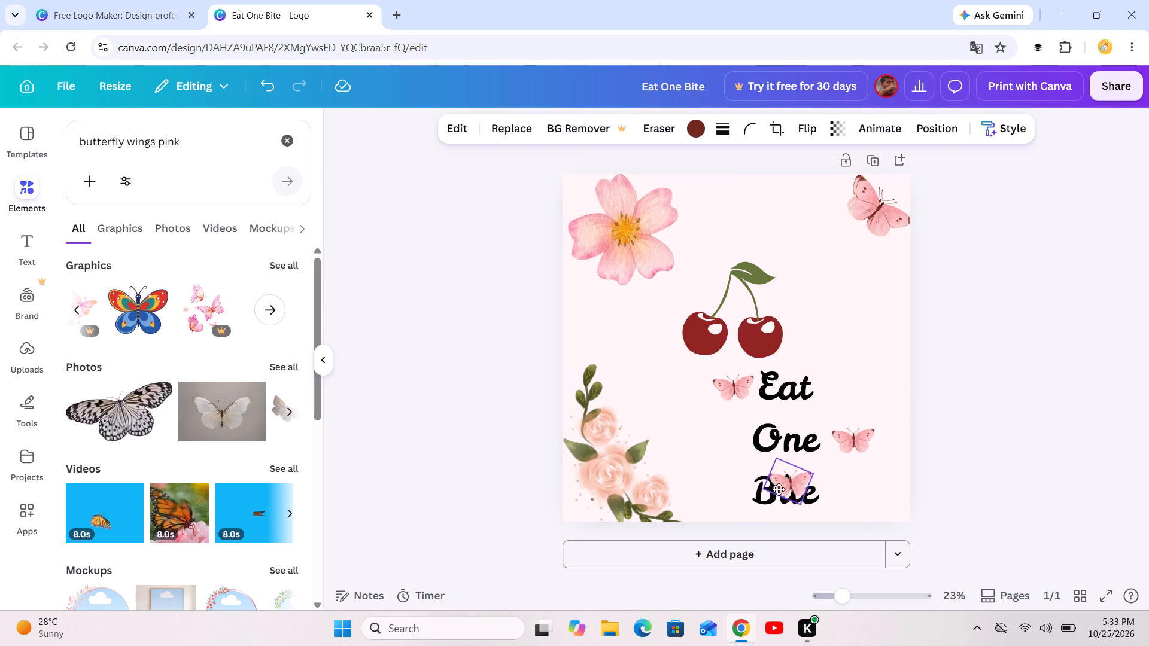
pyautogui.moveTo(779, 489); pyautogui.dragTo(719, 496)
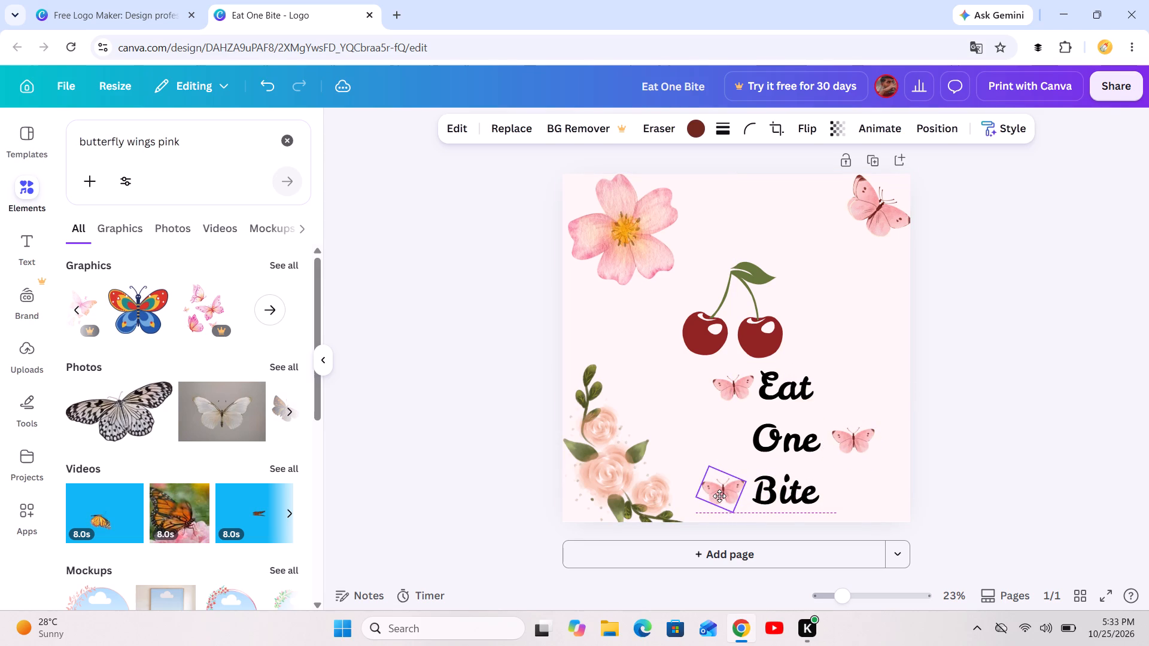
# Nudge the small butterfly closer to the word "Bite" so it lines up beside it.
pyautogui.moveTo(719, 496); pyautogui.dragTo(723, 493)
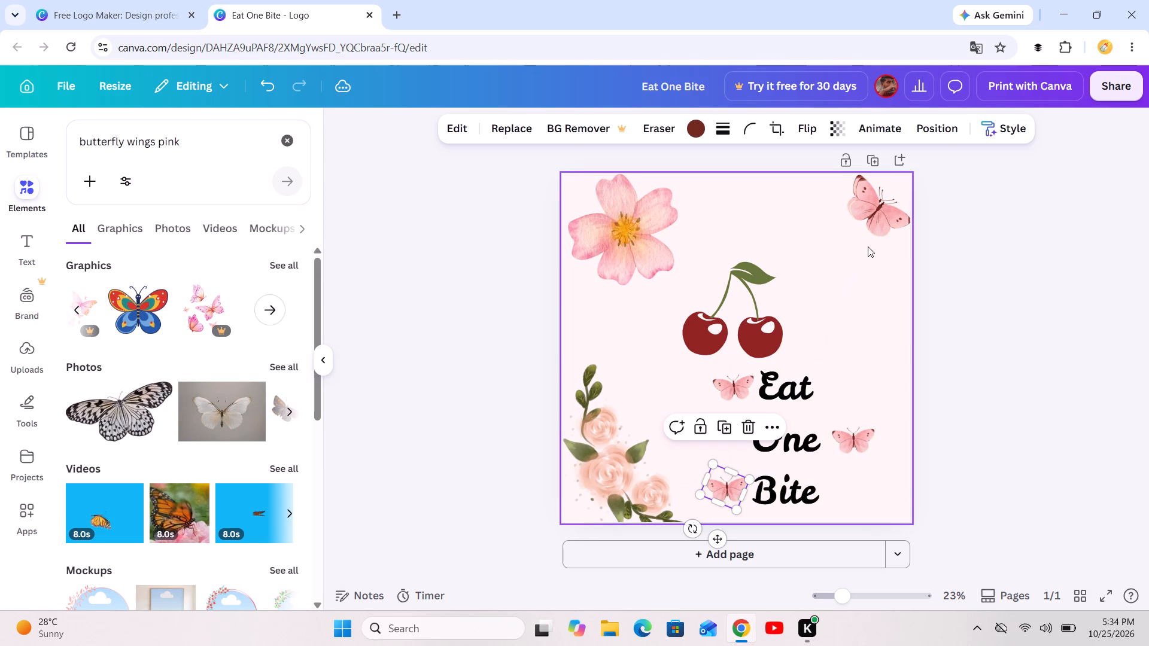
# Delete the extra copy of the large pink butterfly stacked in the page's upper-right corner.
pyautogui.click(871, 224)
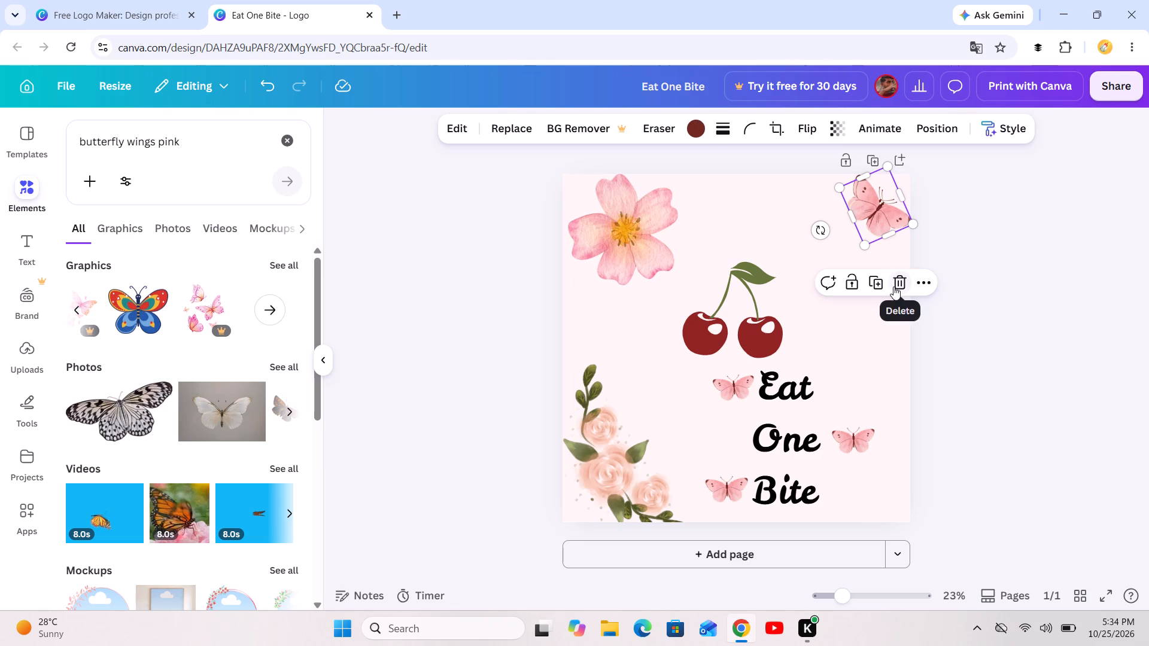
pyautogui.click(893, 287)
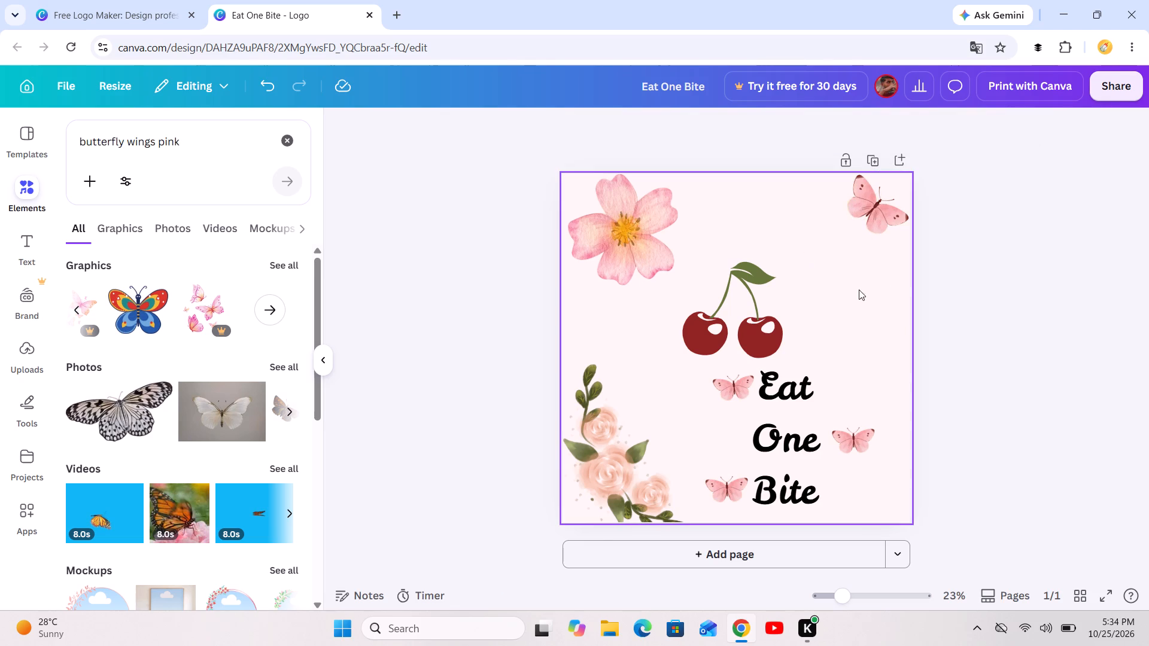
# Enlarge the remaining corner butterfly slightly, keeping it in the page's upper-right corner.
pyautogui.click(870, 202)
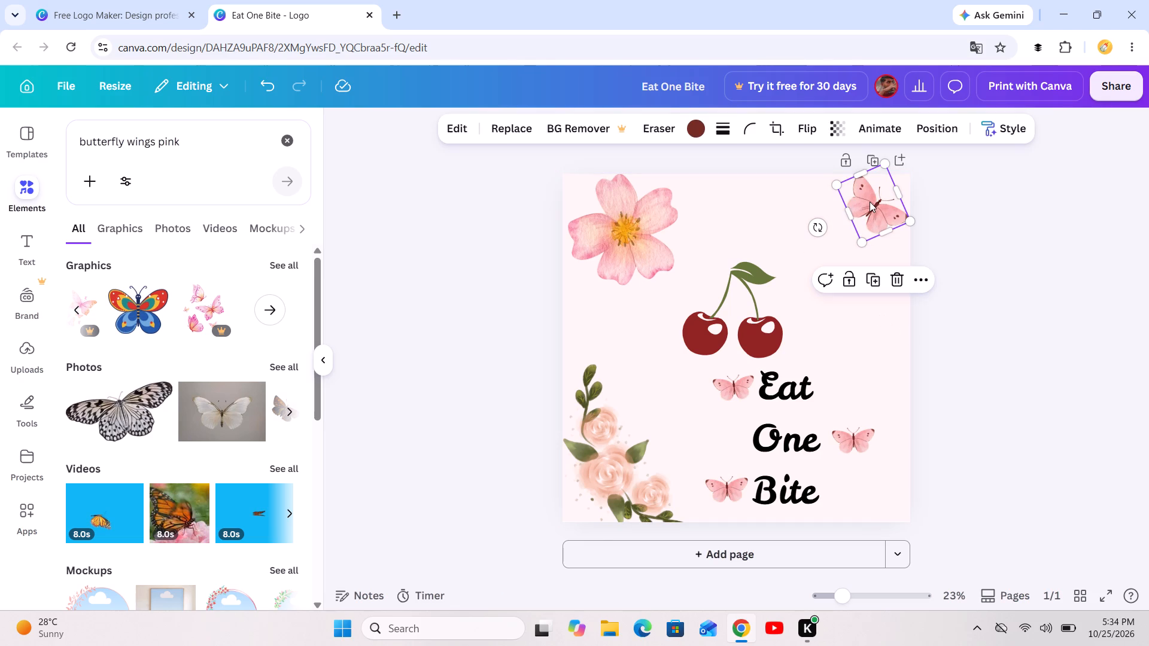
pyautogui.moveTo(864, 243); pyautogui.dragTo(853, 258)
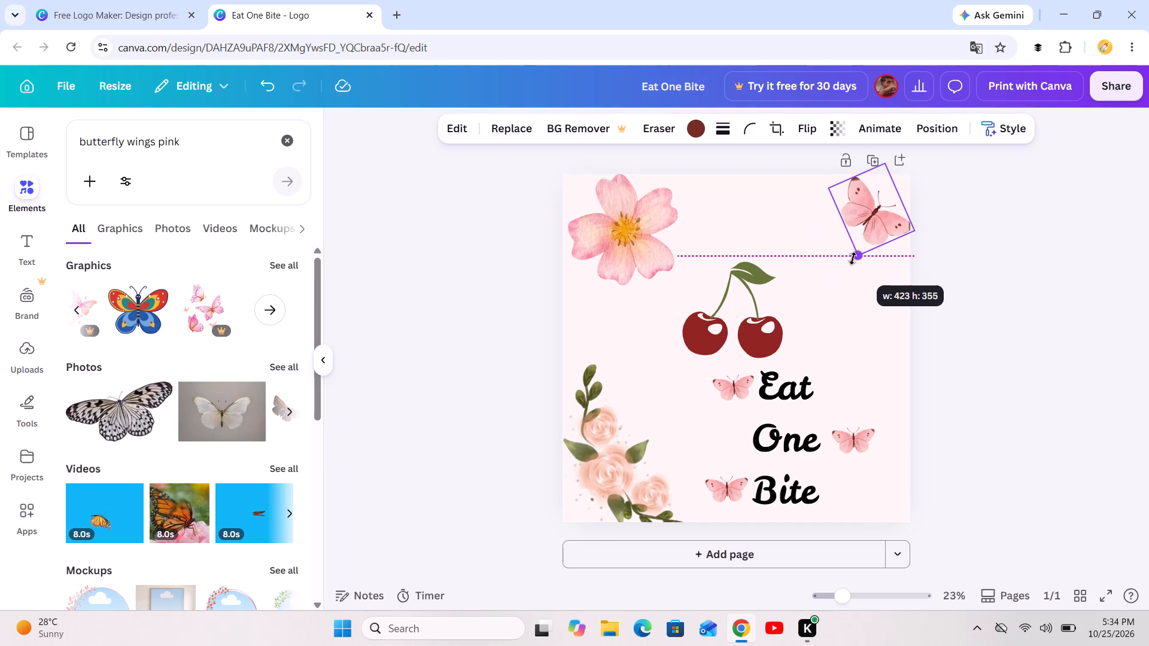
pyautogui.moveTo(853, 258); pyautogui.dragTo(849, 260)
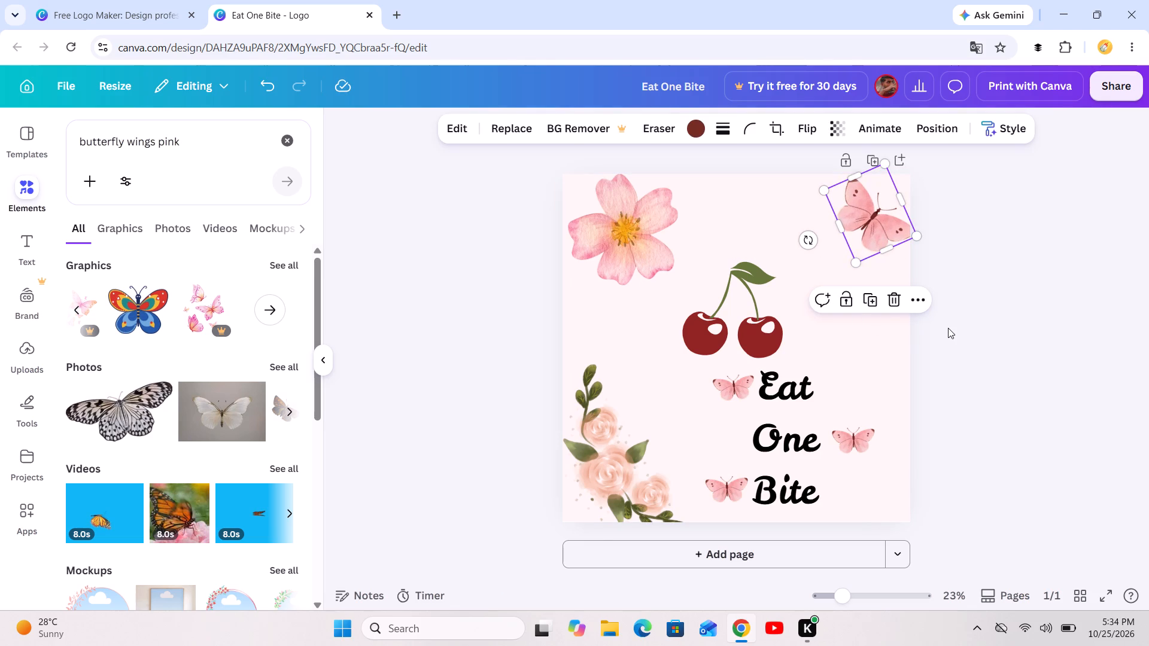
pyautogui.click(948, 328)
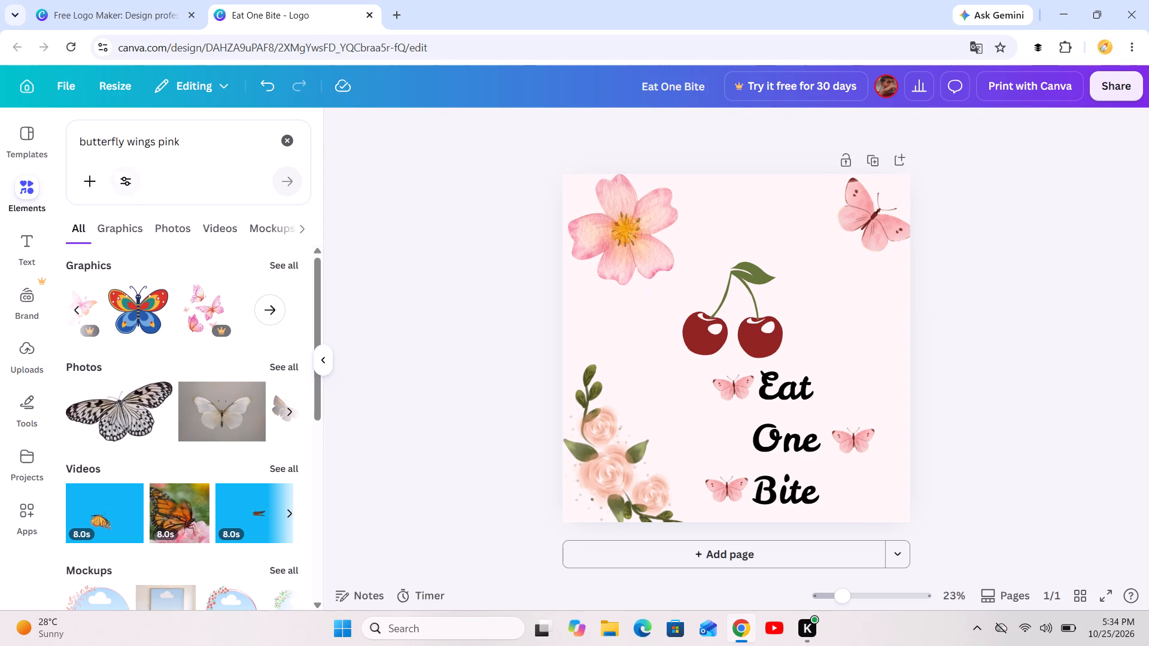
# Replace the elements search with "chocolate" and run it.
pyautogui.click(199, 142)
pyautogui.press('BackSpace')
pyautogui.press('BackSpace')
pyautogui.press('BackSpace')
pyautogui.press('BackSpace')
pyautogui.press('BackSpace')
pyautogui.press('BackSpace')
pyautogui.press('BackSpace')
pyautogui.press('BackSpace')
pyautogui.press('BackSpace')
pyautogui.press('BackSpace')
pyautogui.press('BackSpace')
pyautogui.press('BackSpace')
pyautogui.press('BackSpace')
pyautogui.press('BackSpace')
pyautogui.press('BackSpace')
pyautogui.press('BackSpace')
pyautogui.press('BackSpace')
pyautogui.press('BackSpace')
pyautogui.press('BackSpace')
pyautogui.press('BackSpace')
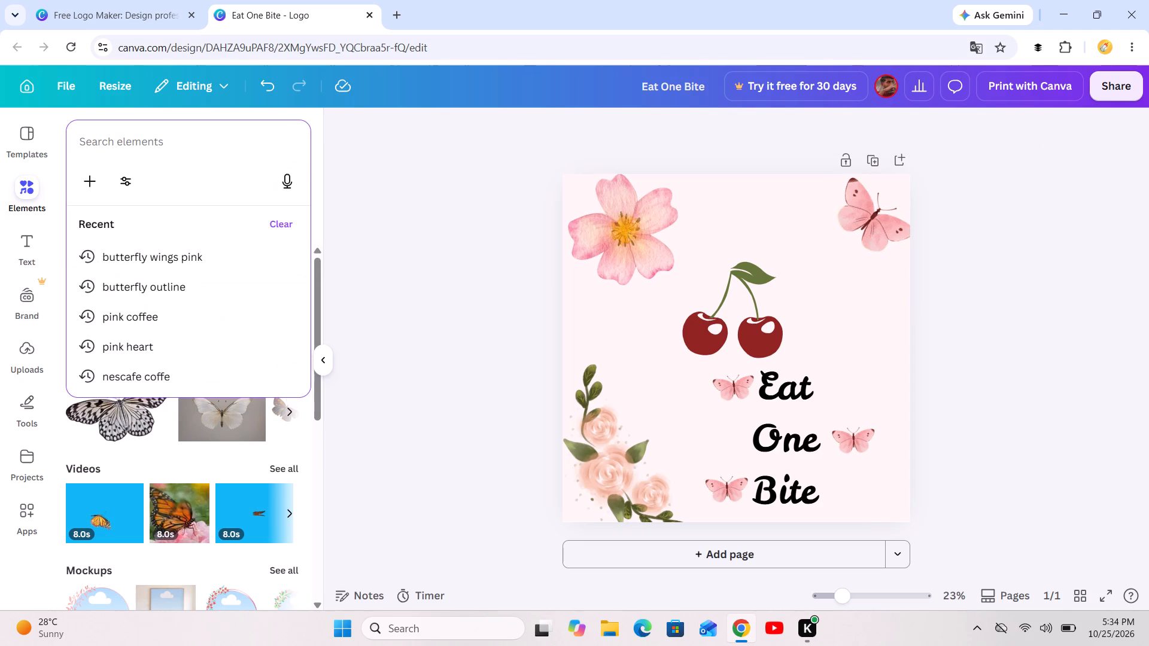
pyautogui.press('c')
pyautogui.write('hoc')
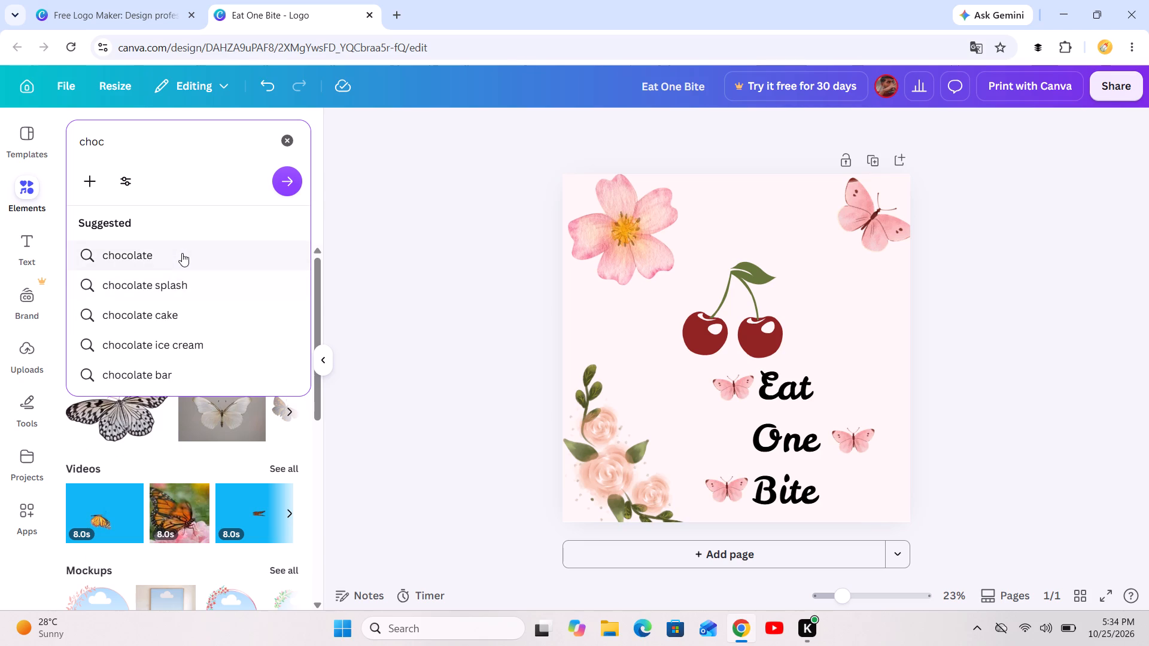
pyautogui.click(182, 254)
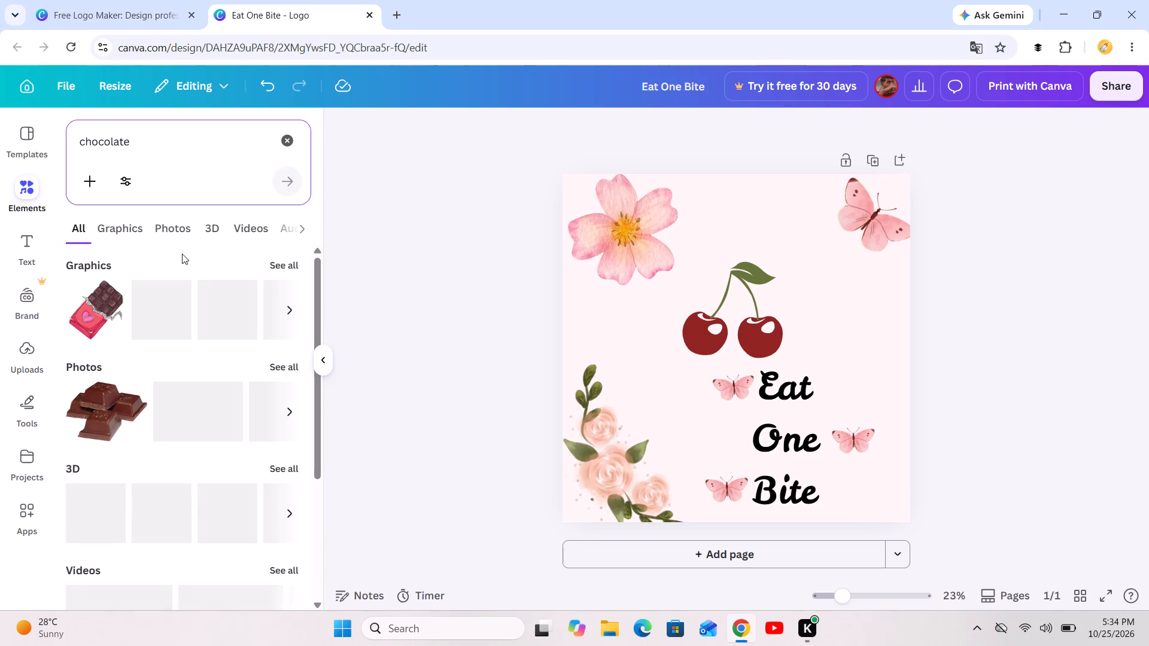
# Add the pink-wrapped chocolate bar graphic with the heart to the page and scale it down well below its inserted size.
pyautogui.click(291, 303)
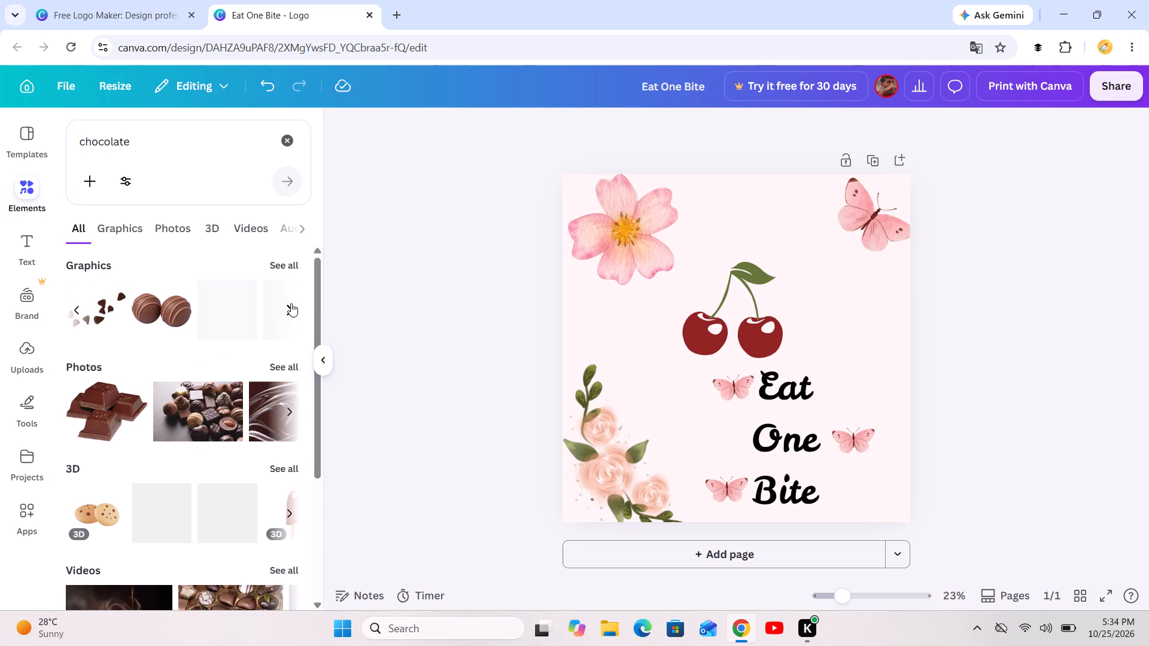
pyautogui.click(60, 309)
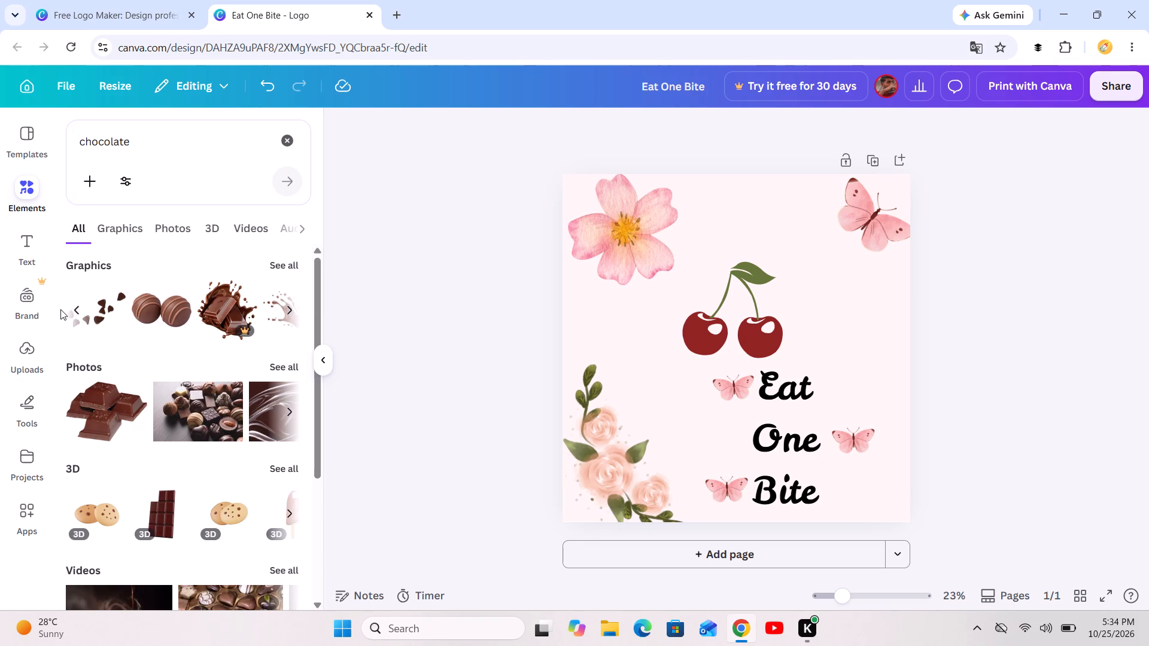
pyautogui.click(80, 306)
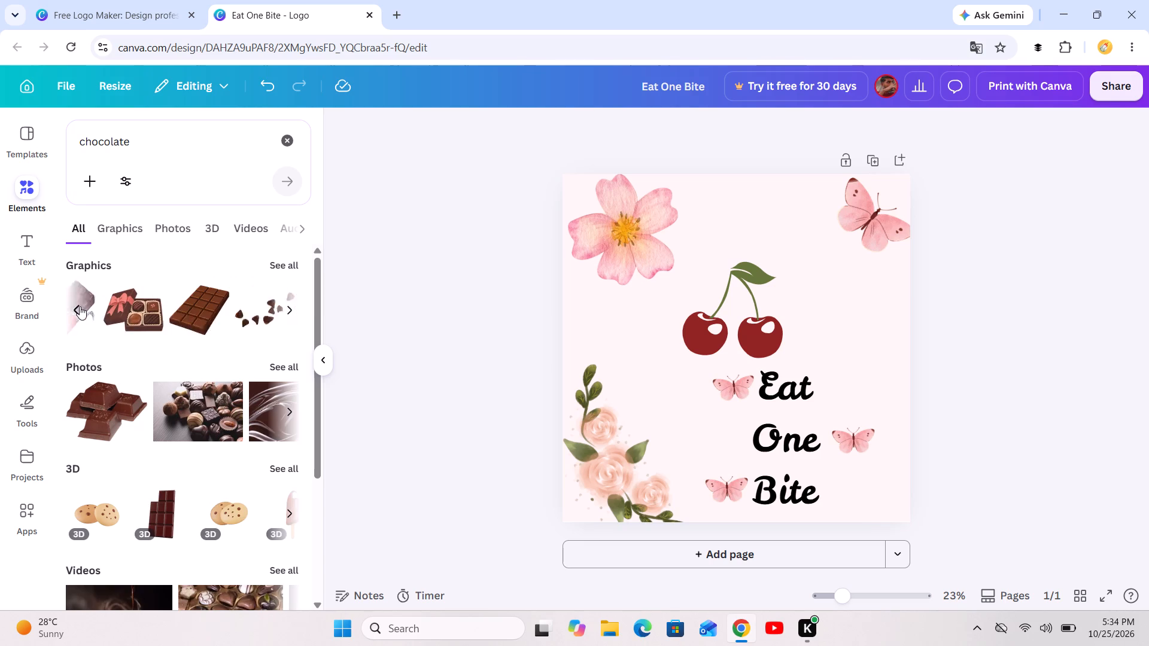
pyautogui.click(80, 306)
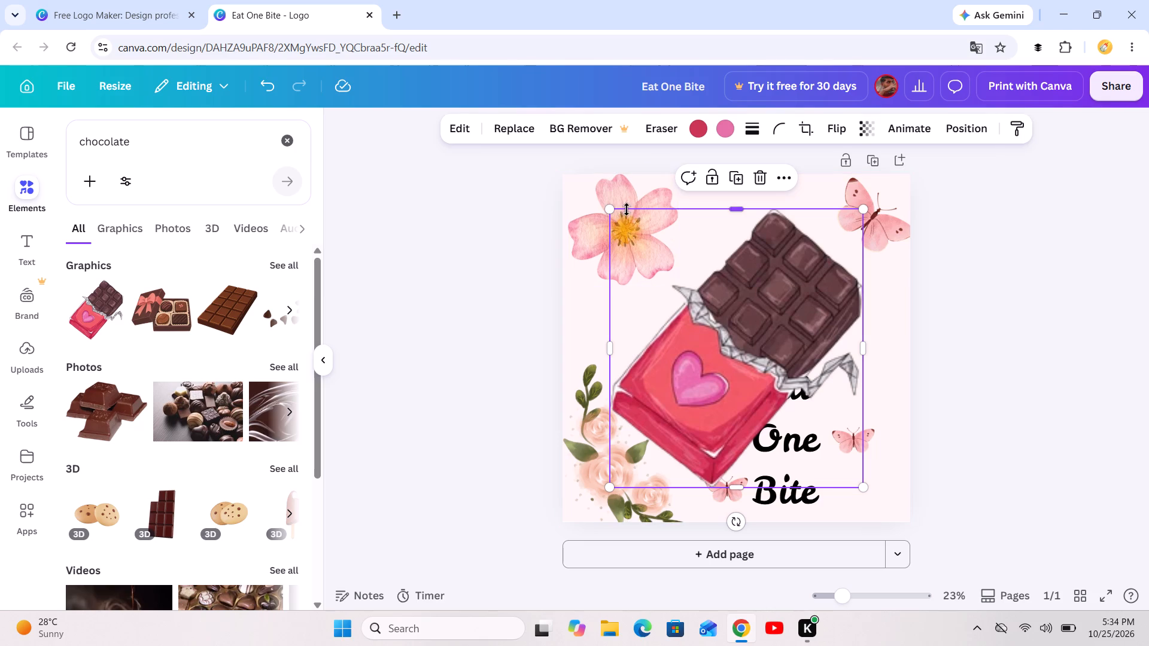
pyautogui.moveTo(608, 208); pyautogui.dragTo(795, 281)
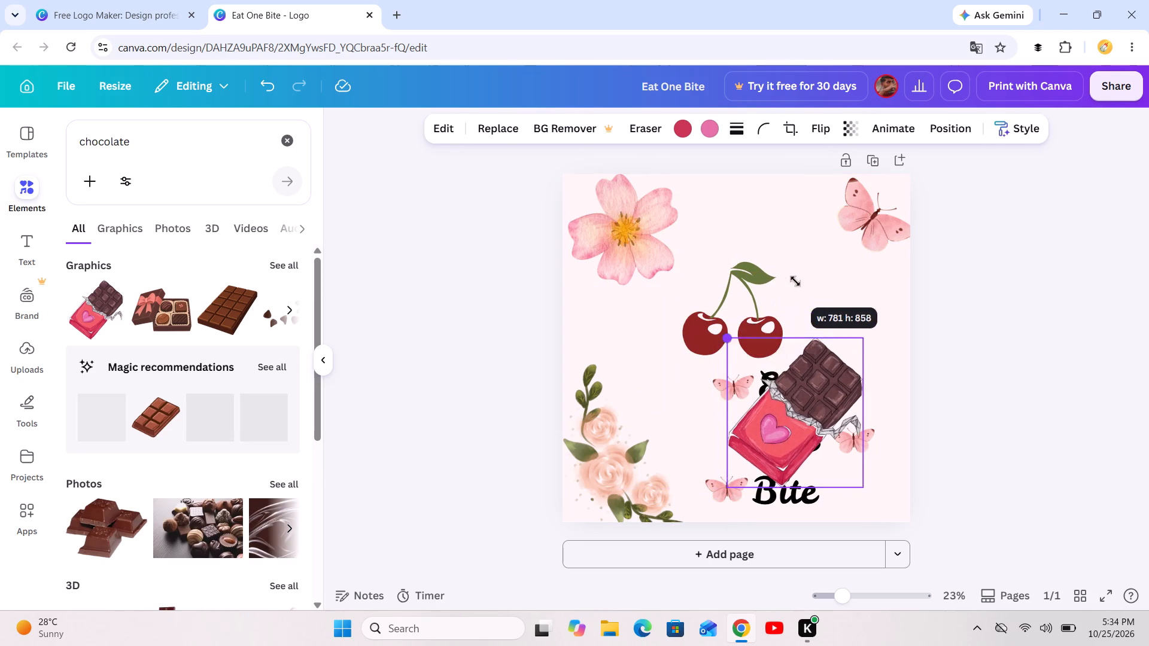
pyautogui.moveTo(795, 281); pyautogui.dragTo(867, 282)
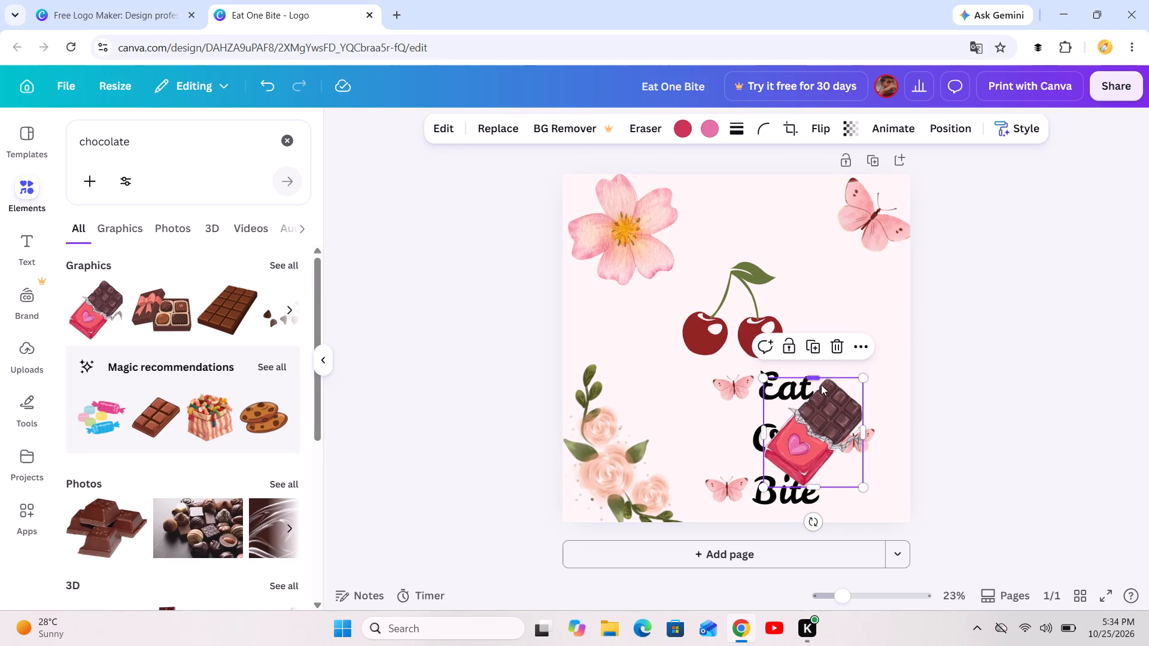
# Shrink the pink-wrapped chocolate bar further and place it to the right of the cherries, below the corner butterfly.
pyautogui.moveTo(806, 412); pyautogui.dragTo(814, 286)
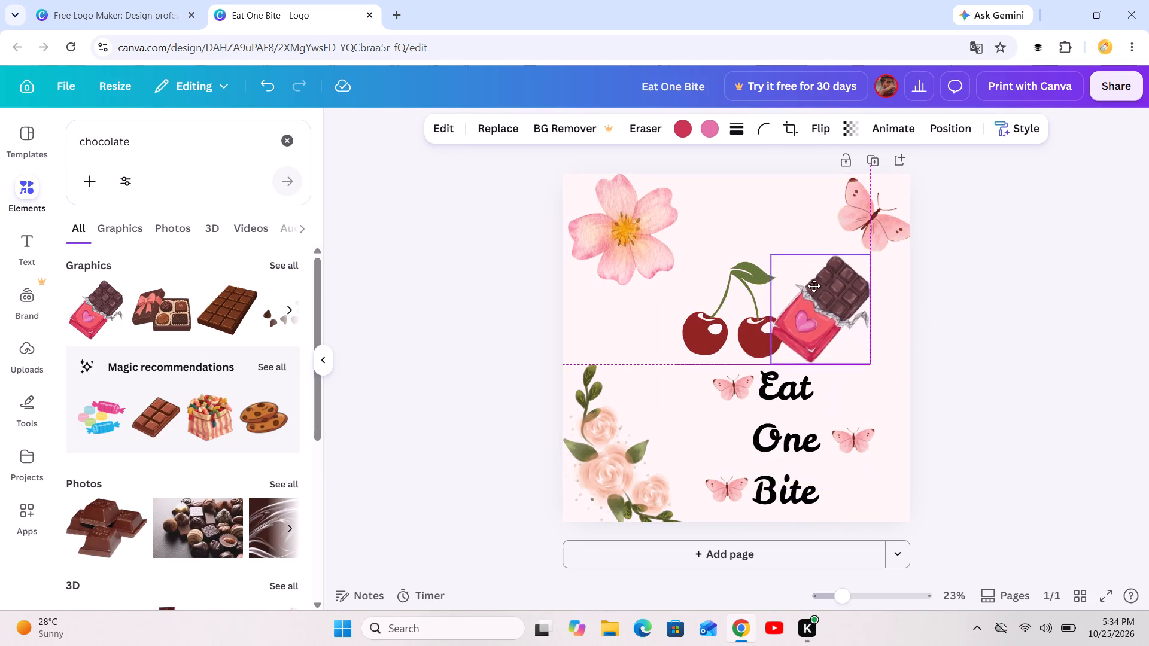
pyautogui.moveTo(814, 286); pyautogui.dragTo(823, 284)
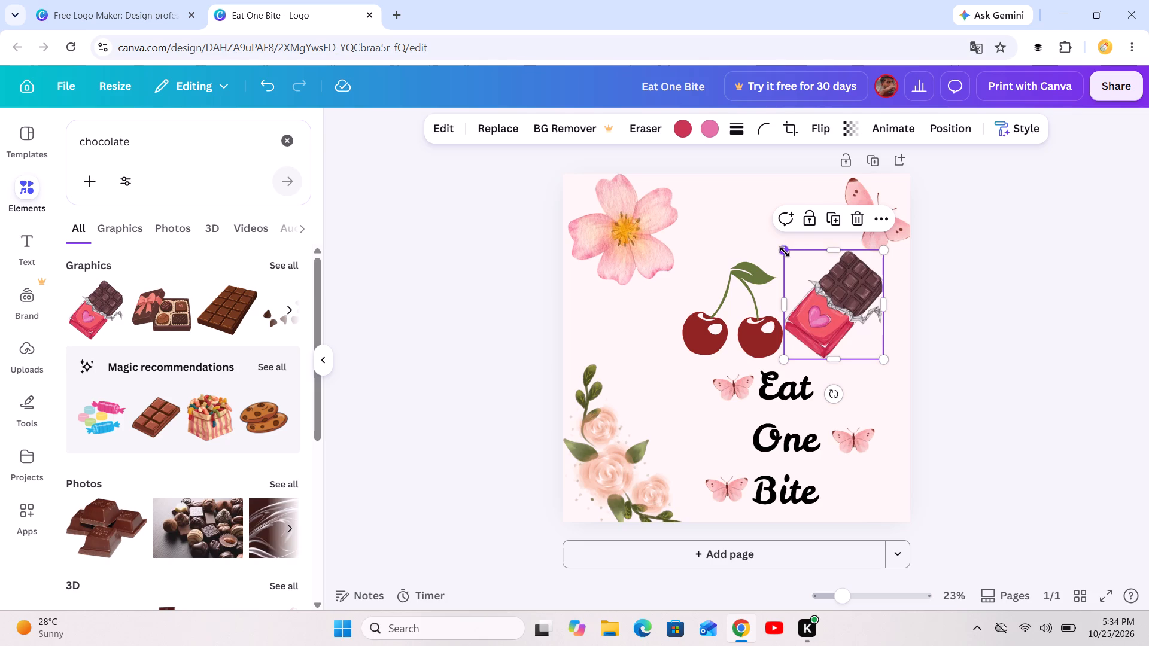
pyautogui.moveTo(785, 252); pyautogui.dragTo(823, 297)
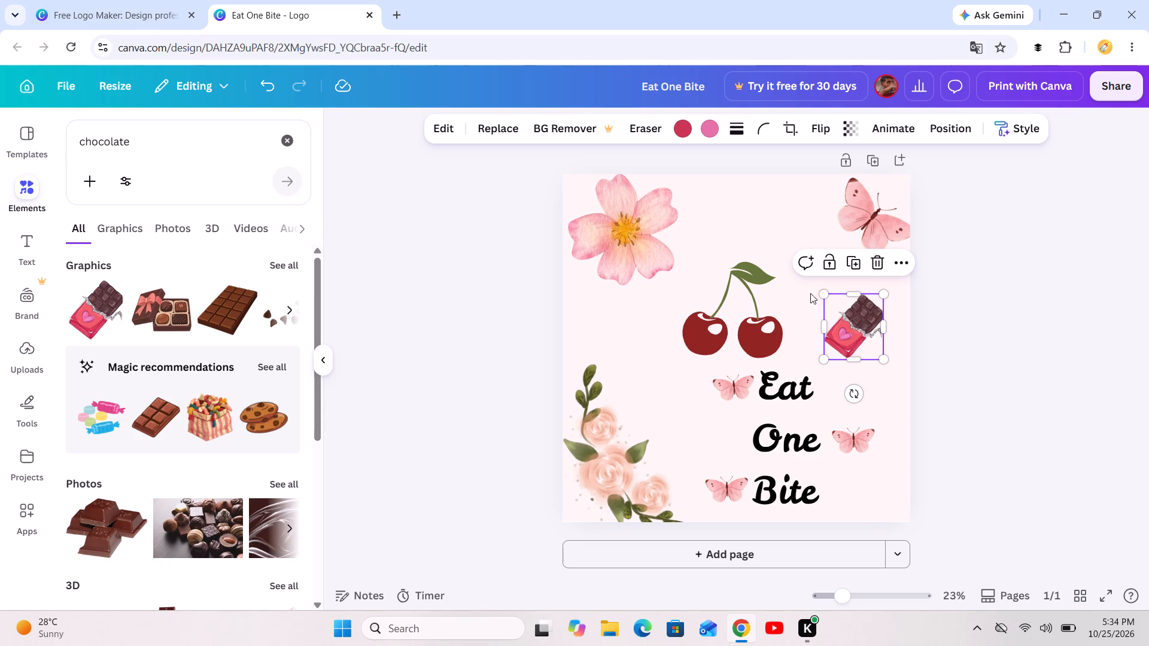
pyautogui.moveTo(855, 321); pyautogui.dragTo(766, 215)
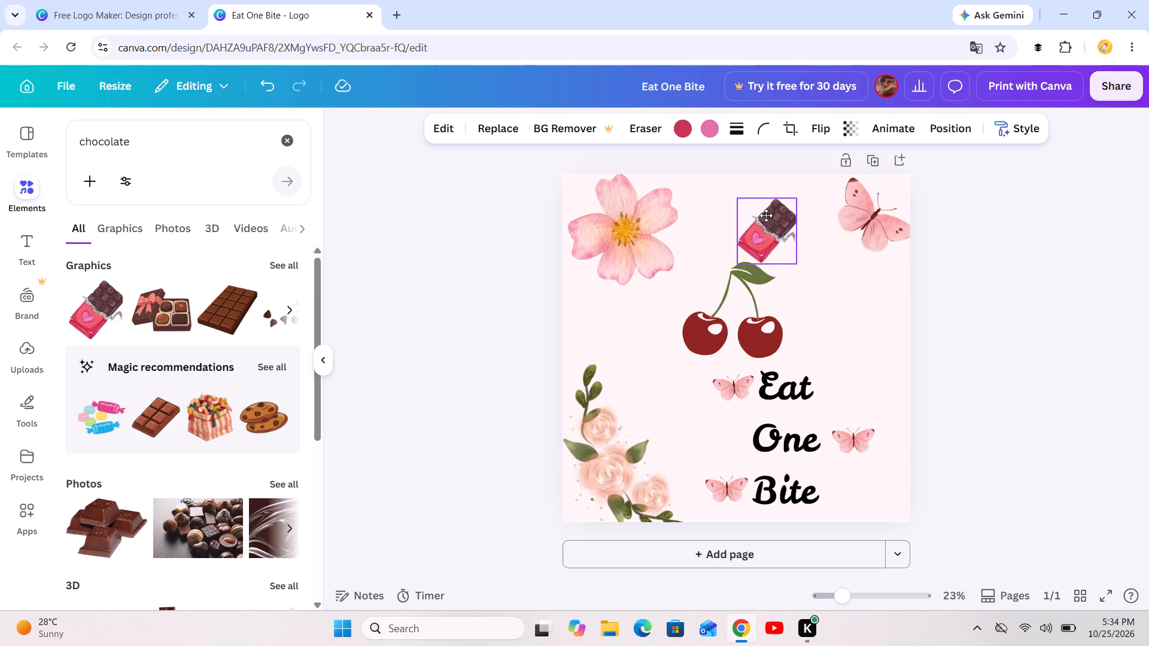
pyautogui.moveTo(766, 215); pyautogui.dragTo(766, 198)
pyautogui.moveTo(795, 236); pyautogui.dragTo(808, 248)
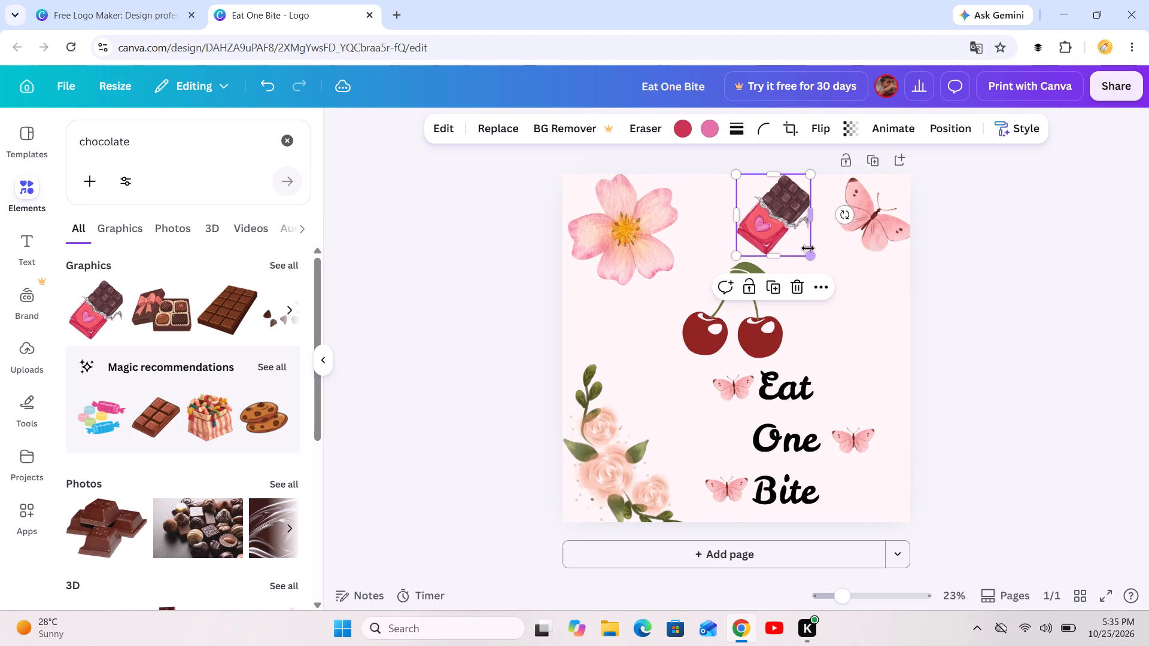
pyautogui.moveTo(779, 205); pyautogui.dragTo(928, 310)
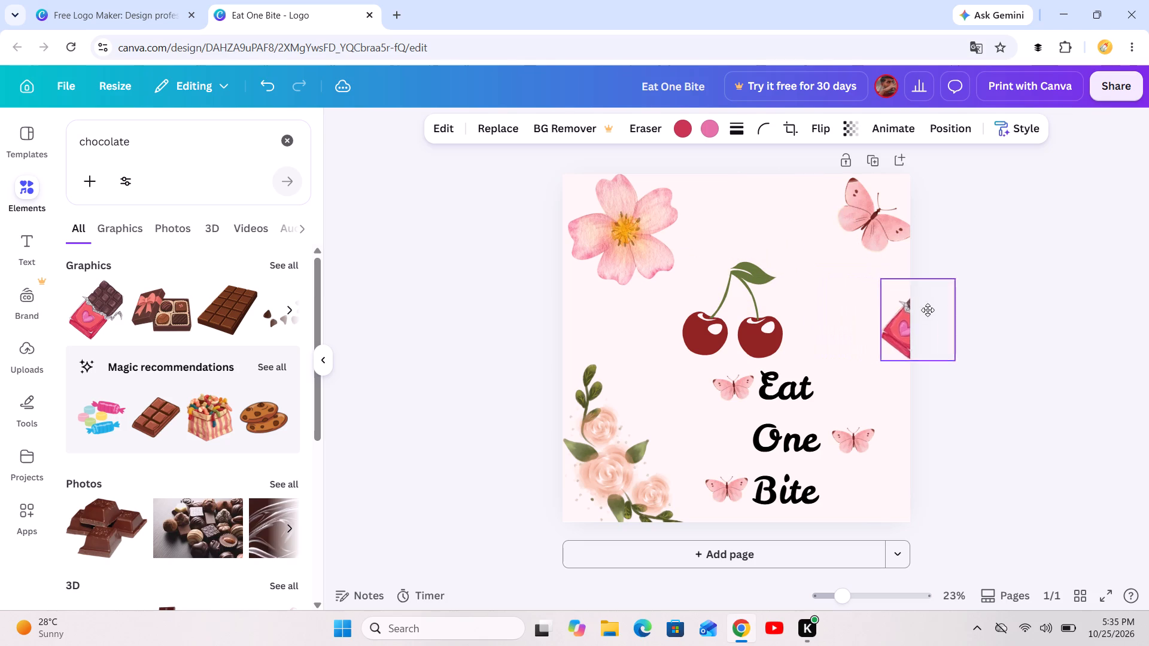
pyautogui.moveTo(928, 310); pyautogui.dragTo(867, 304)
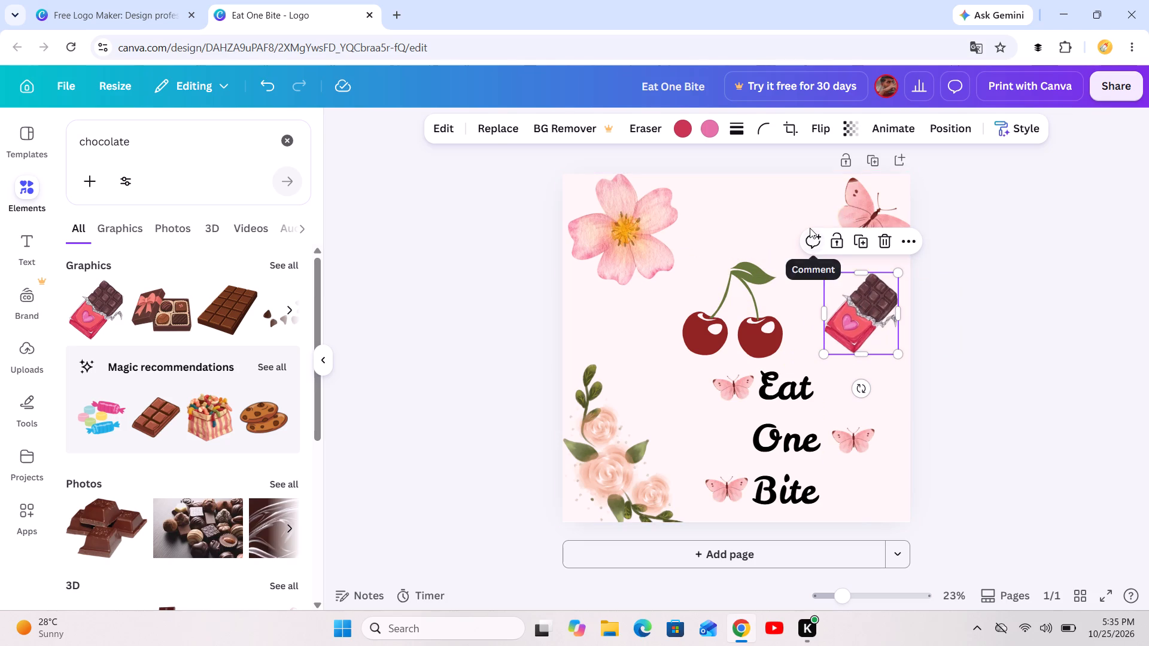
# Find the gold-wrapped chocolate bar among the chocolate graphics, add it to the page and scale it down.
pyautogui.click(291, 306)
pyautogui.click(291, 306)
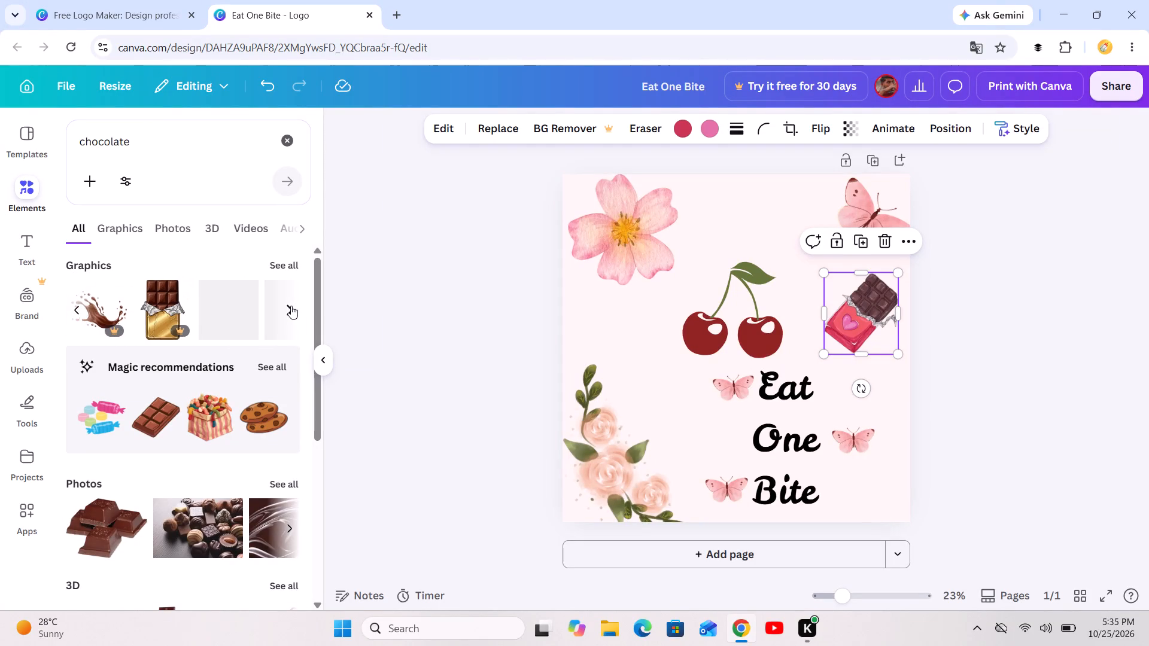
pyautogui.click(291, 306)
pyautogui.click(291, 306)
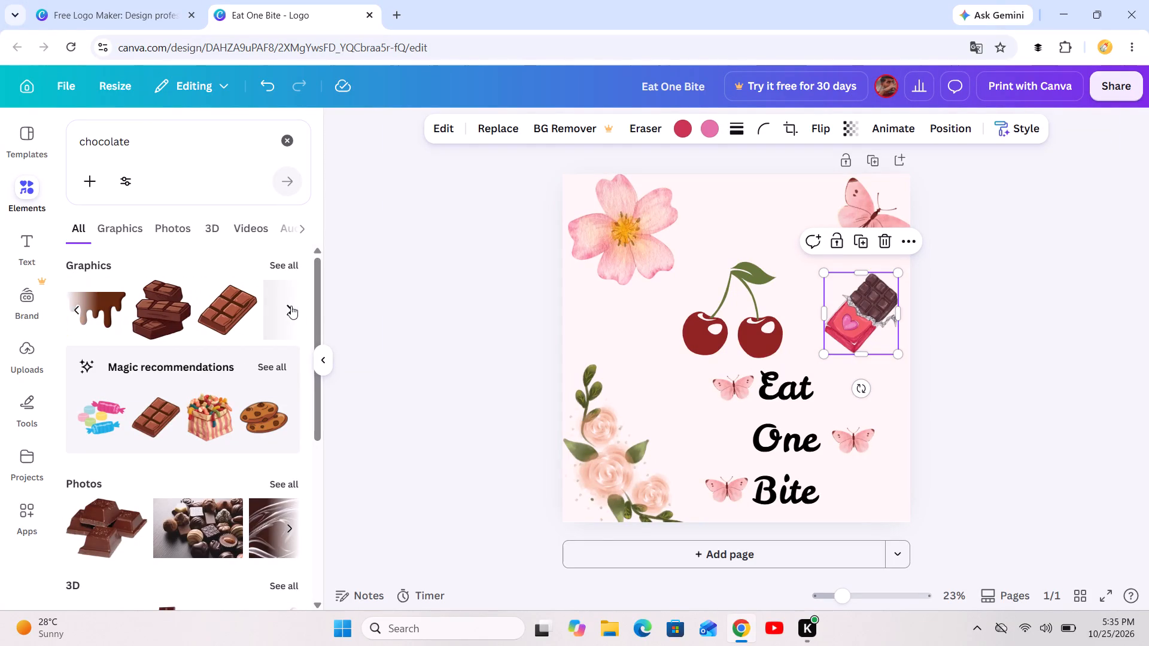
pyautogui.click(50, 287)
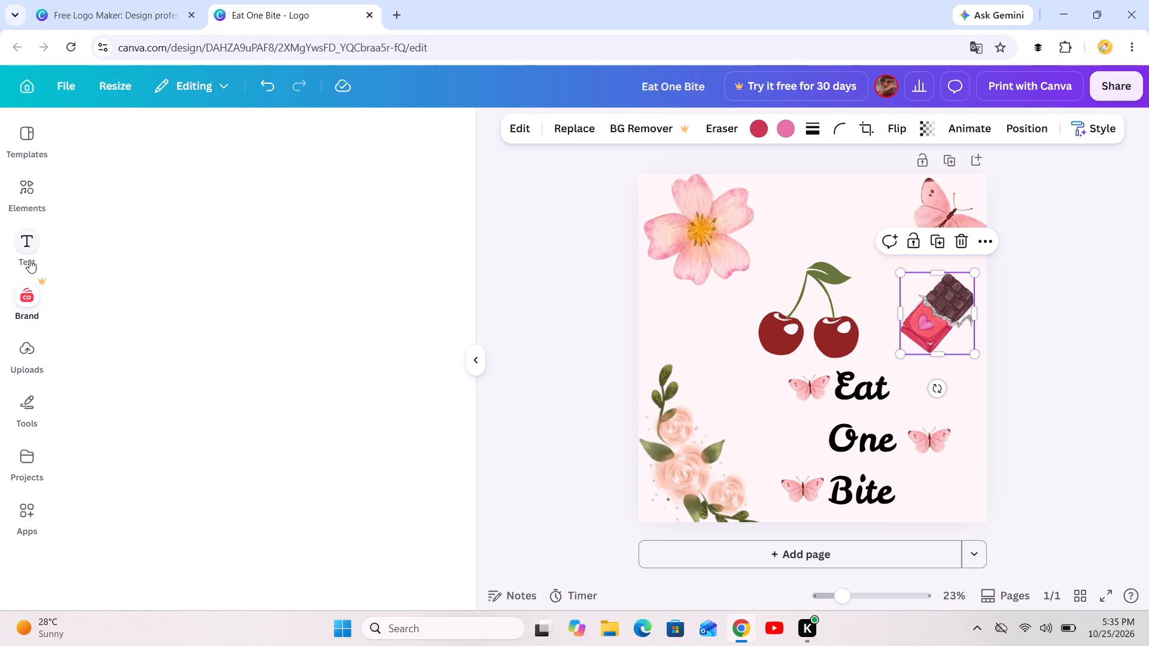
pyautogui.click(37, 185)
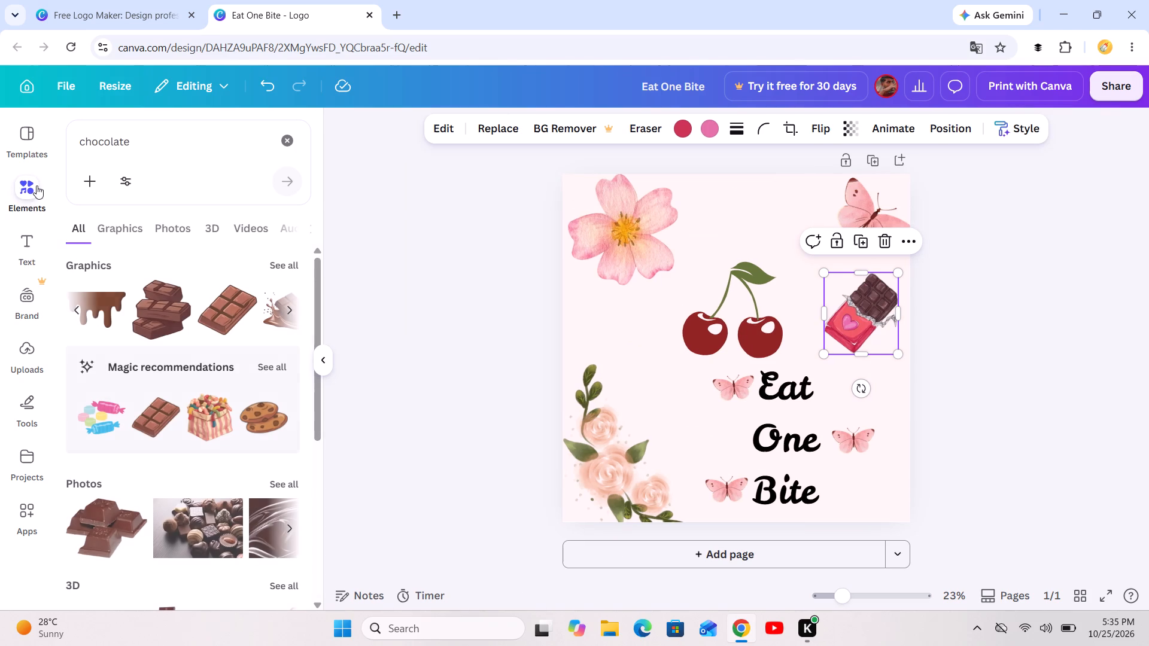
pyautogui.click(288, 308)
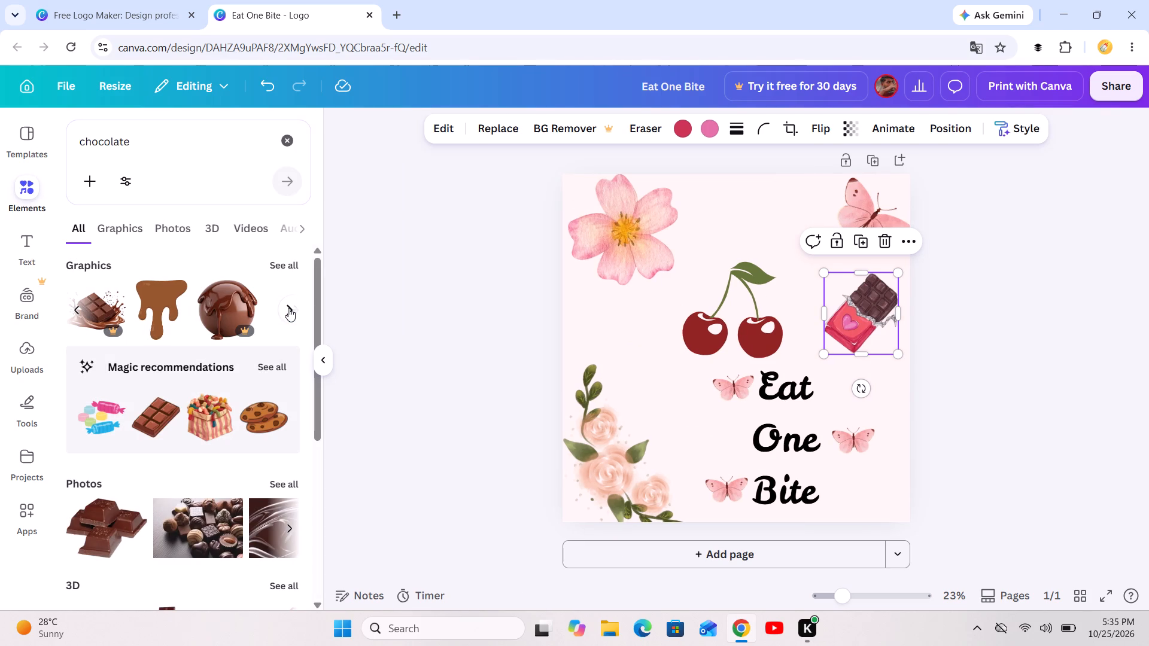
pyautogui.click(72, 315)
pyautogui.click(72, 315)
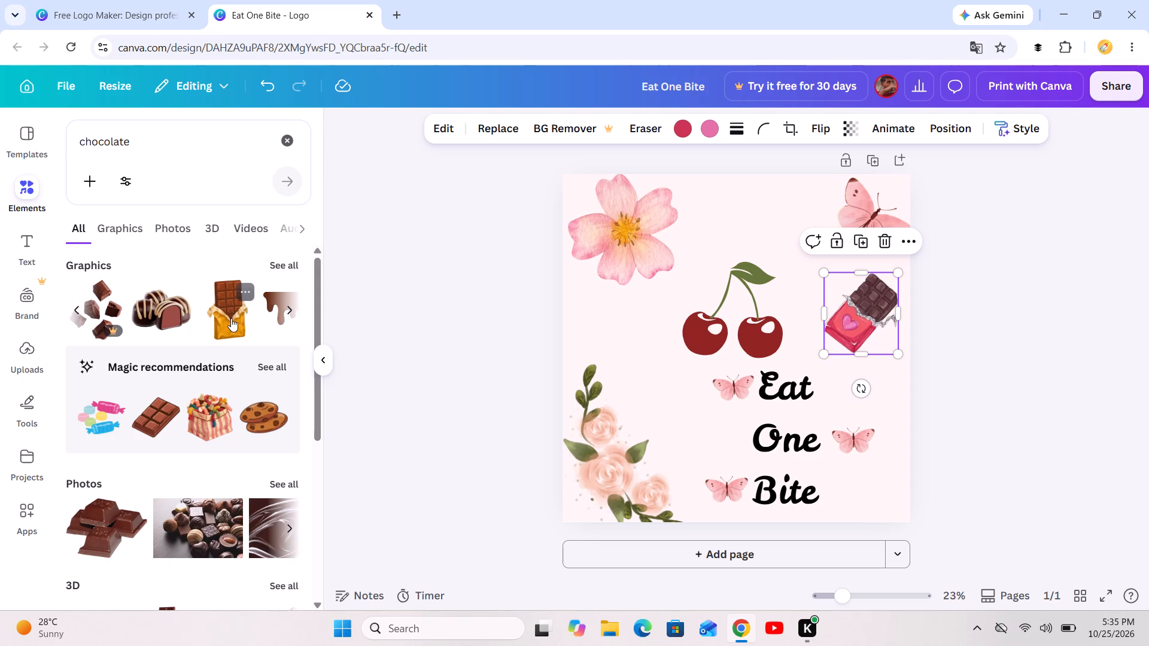
pyautogui.click(231, 318)
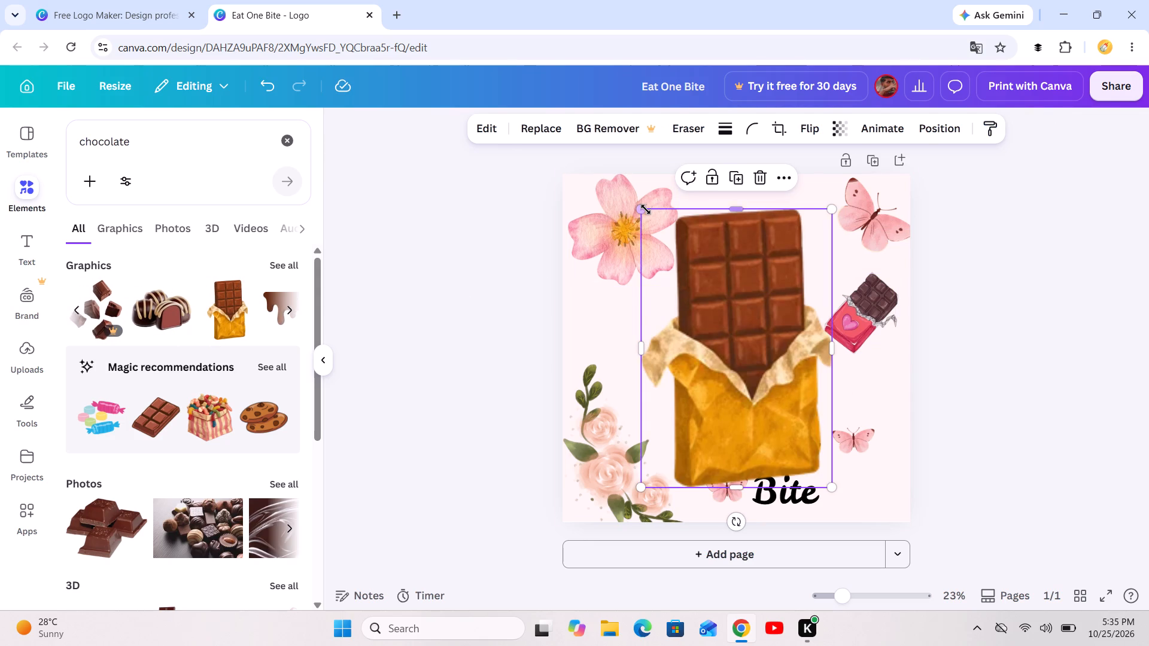
pyautogui.click(646, 207)
pyautogui.moveTo(646, 207); pyautogui.dragTo(750, 341)
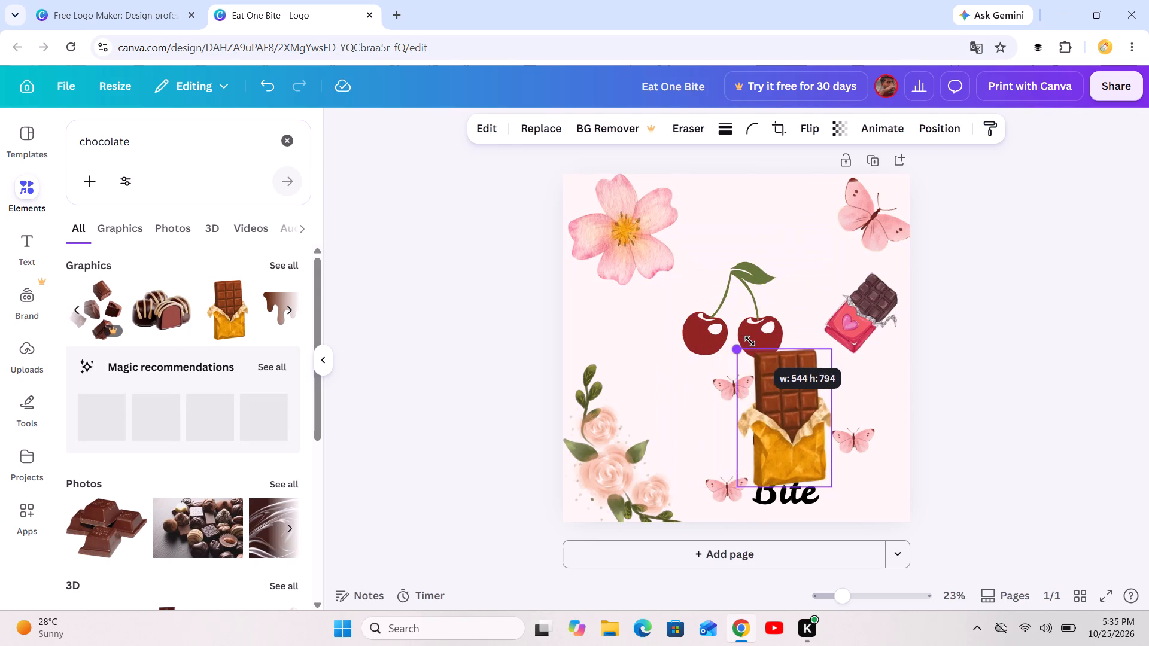
pyautogui.moveTo(750, 341); pyautogui.dragTo(722, 334)
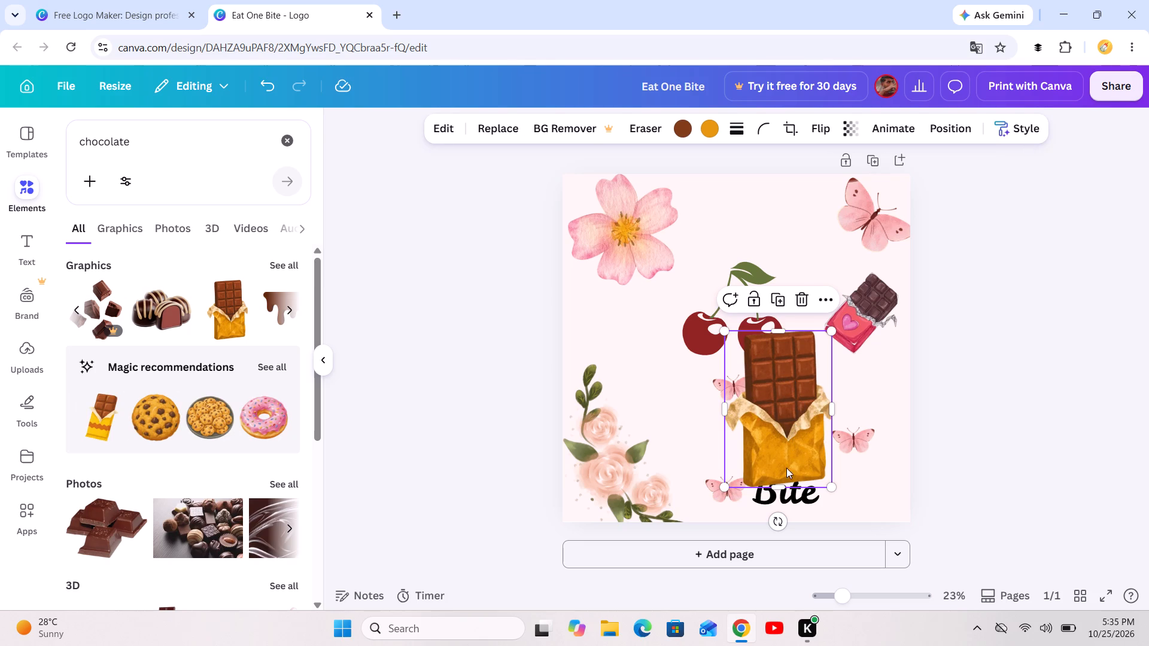
# Tilt the gold-wrapped chocolate bar slightly clockwise, move it beside the cherries above the rose spray and shrink it to about 362 × 528.
pyautogui.moveTo(783, 527); pyautogui.dragTo(748, 534)
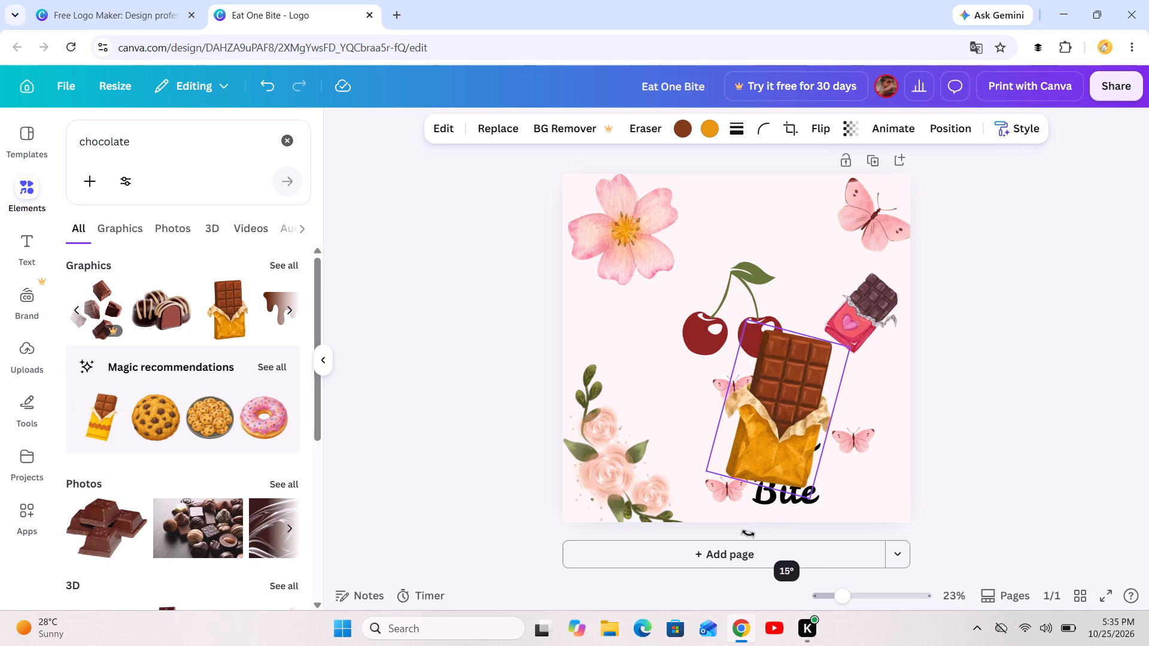
pyautogui.moveTo(748, 534); pyautogui.dragTo(741, 532)
pyautogui.moveTo(766, 388); pyautogui.dragTo(652, 325)
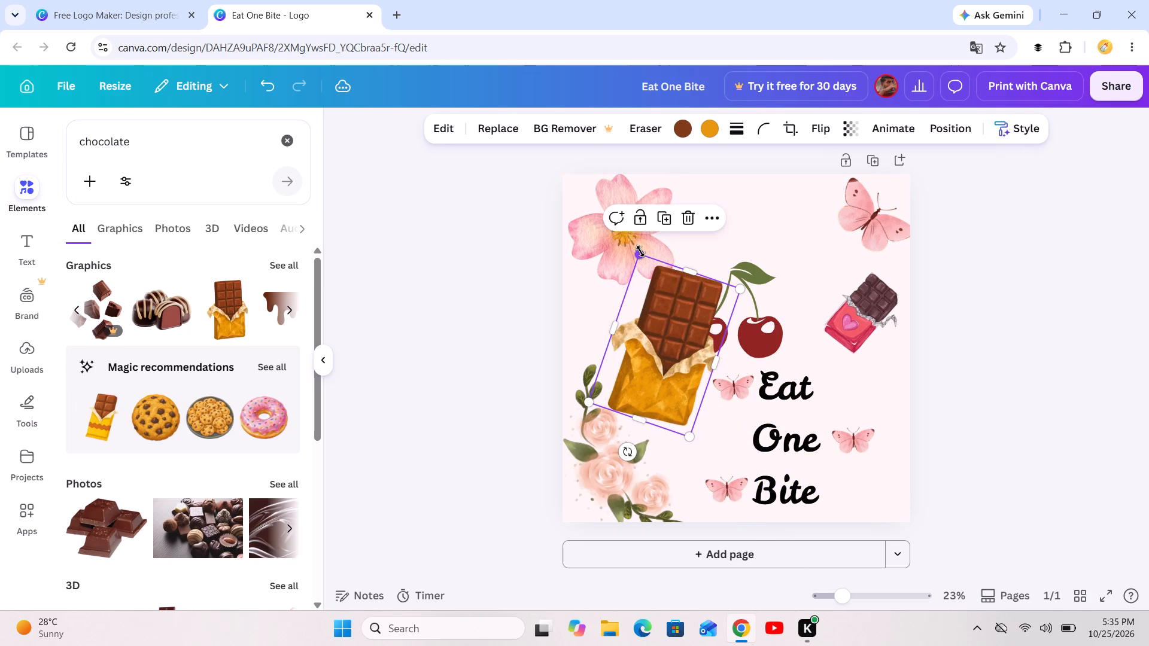
pyautogui.moveTo(640, 252); pyautogui.dragTo(655, 290)
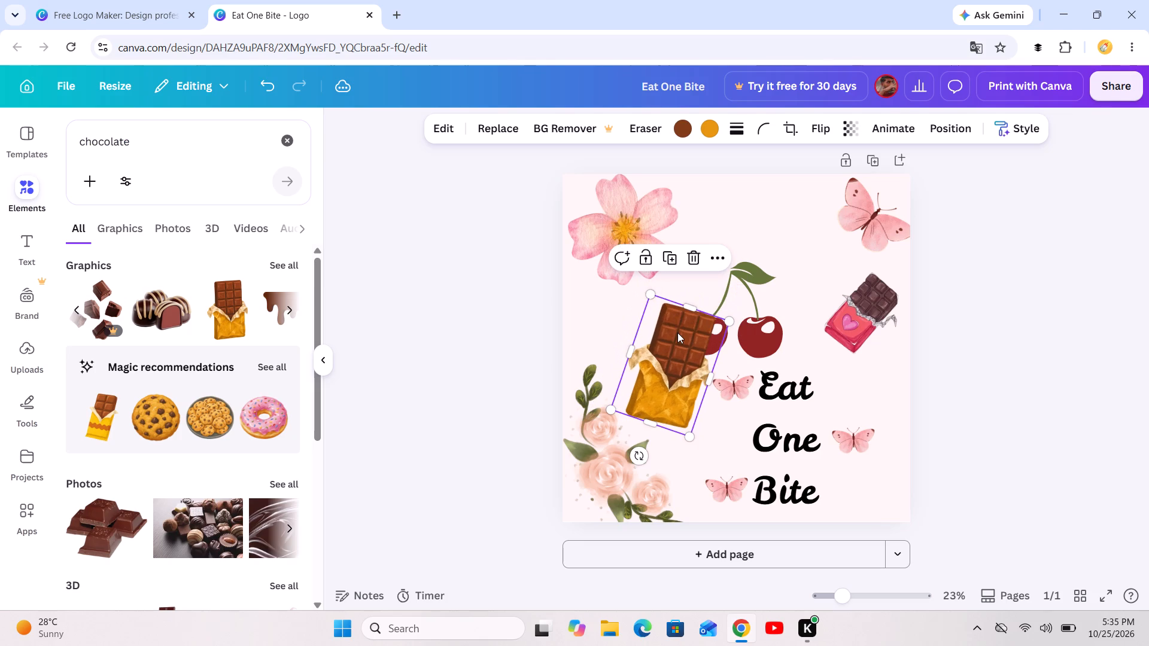
pyautogui.moveTo(651, 297); pyautogui.dragTo(668, 336)
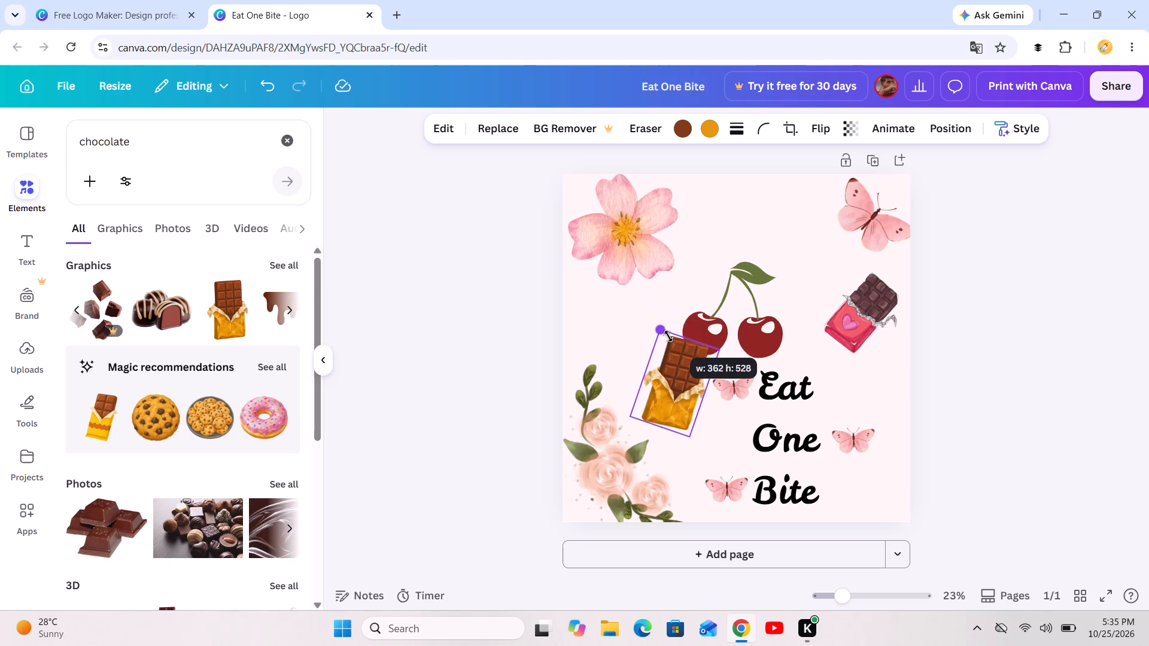
pyautogui.moveTo(668, 336); pyautogui.dragTo(665, 333)
# Move the pink-wrapped chocolate bar off the page and shift the cherries over so they sit directly above the word Eat.
pyautogui.moveTo(839, 316); pyautogui.dragTo(1068, 226)
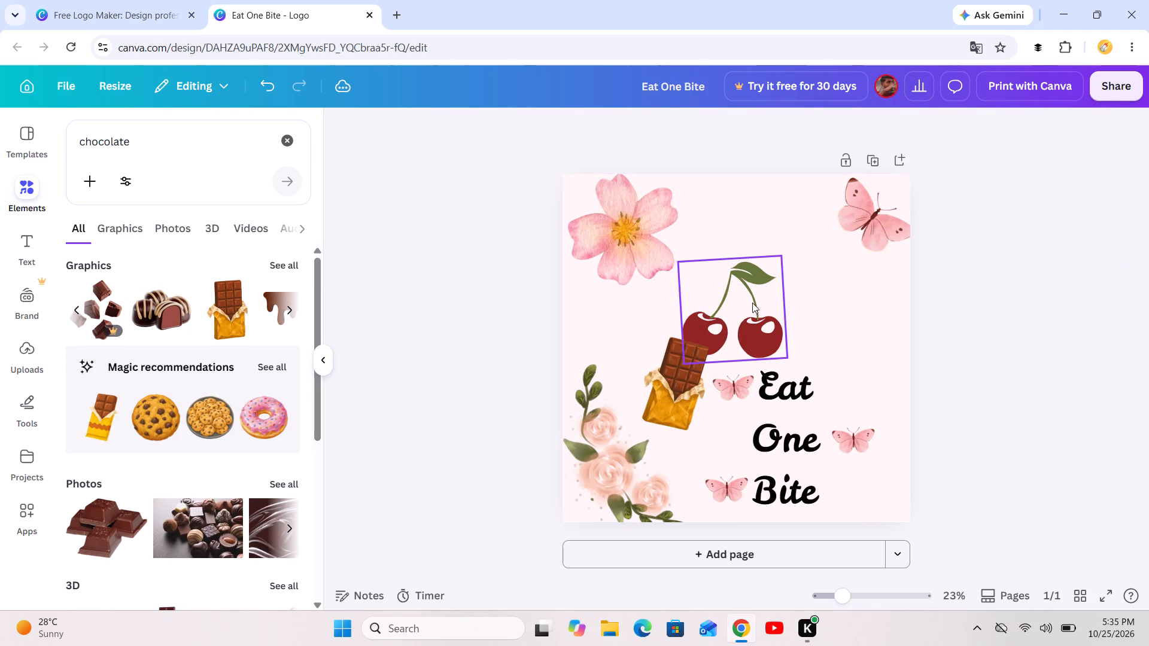
pyautogui.moveTo(751, 301); pyautogui.dragTo(807, 295)
# Raise the gold-wrapped chocolate bar to just below the large pink flower and enlarge it to about 412 × 601.
pyautogui.moveTo(676, 385); pyautogui.dragTo(670, 345)
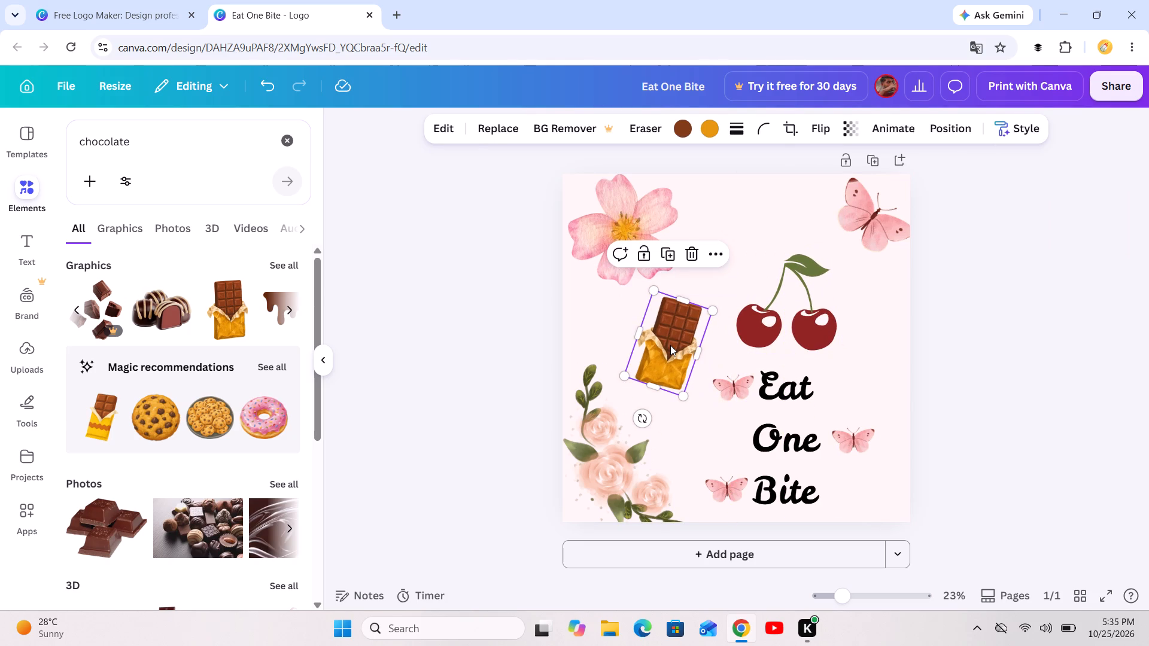
pyautogui.moveTo(670, 345); pyautogui.dragTo(667, 338)
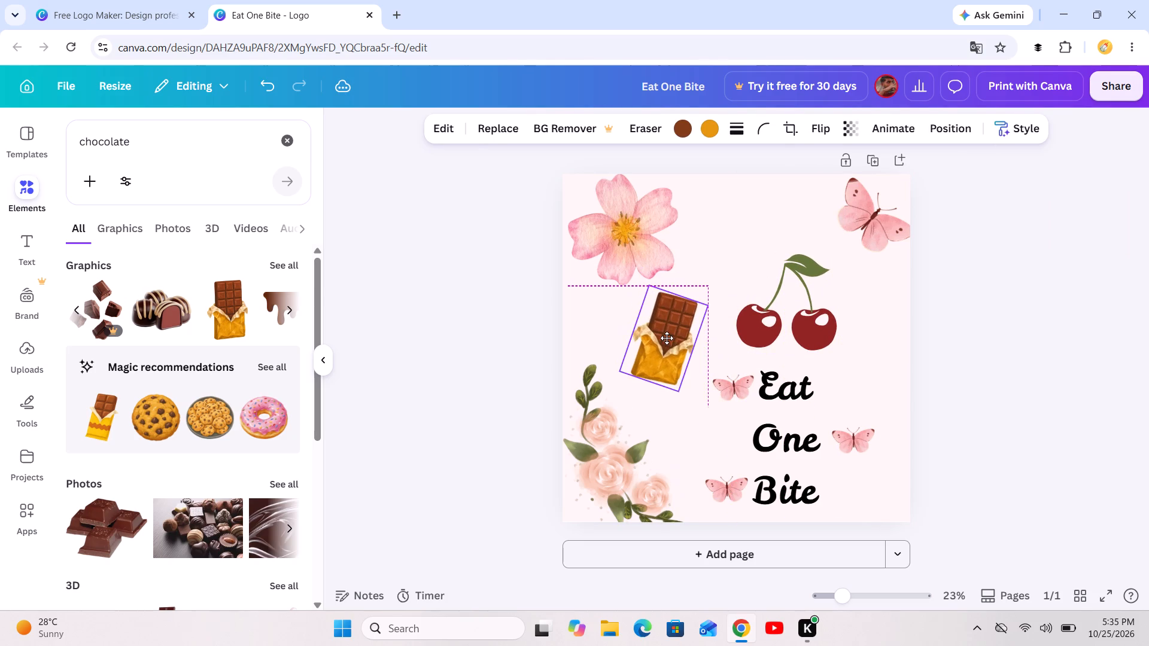
pyautogui.moveTo(667, 338); pyautogui.dragTo(667, 339)
pyautogui.moveTo(674, 392); pyautogui.dragTo(686, 405)
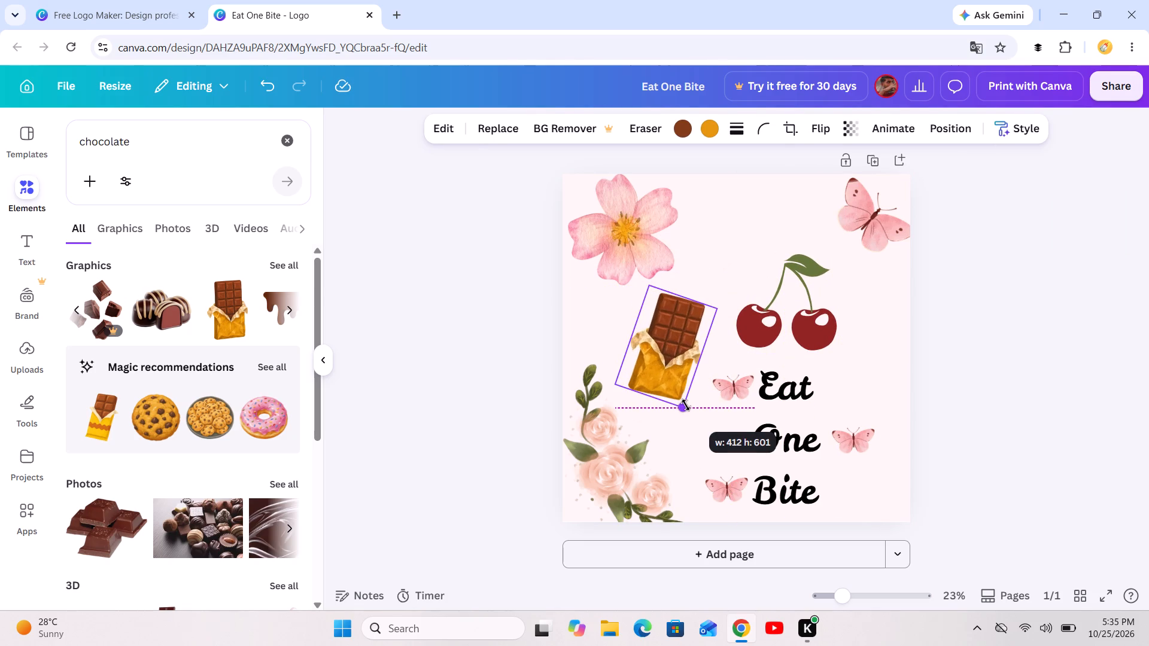
pyautogui.moveTo(686, 405); pyautogui.dragTo(689, 409)
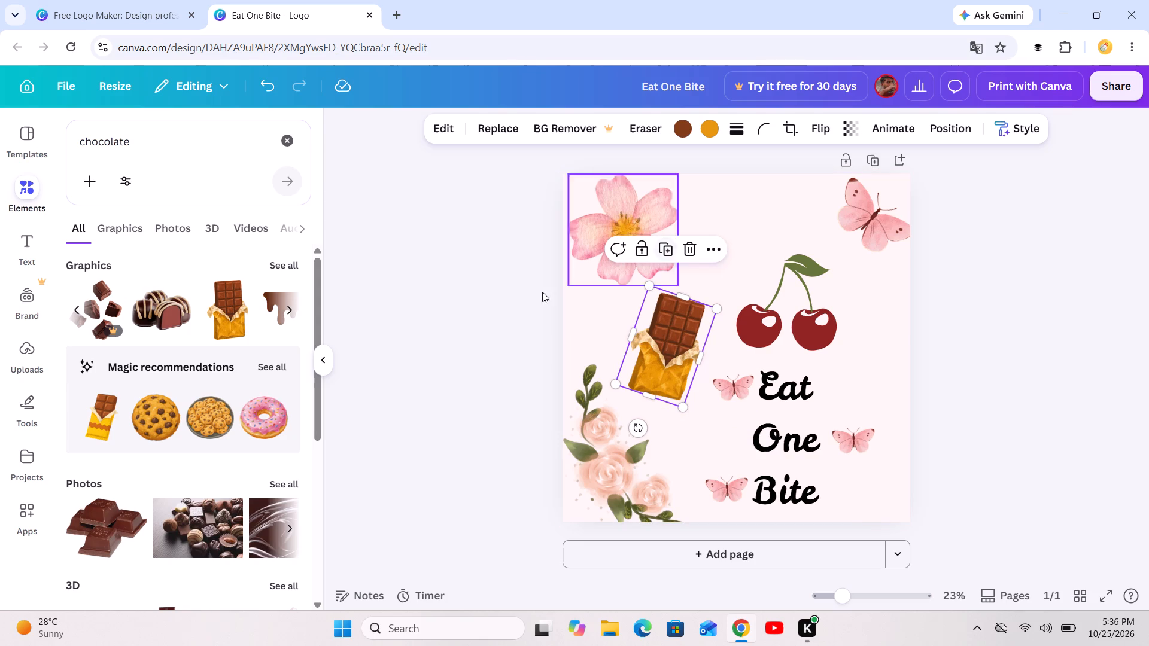
# Clear the chocolate search and look through the full collection of recently used elements for further decorations.
pyautogui.click(286, 136)
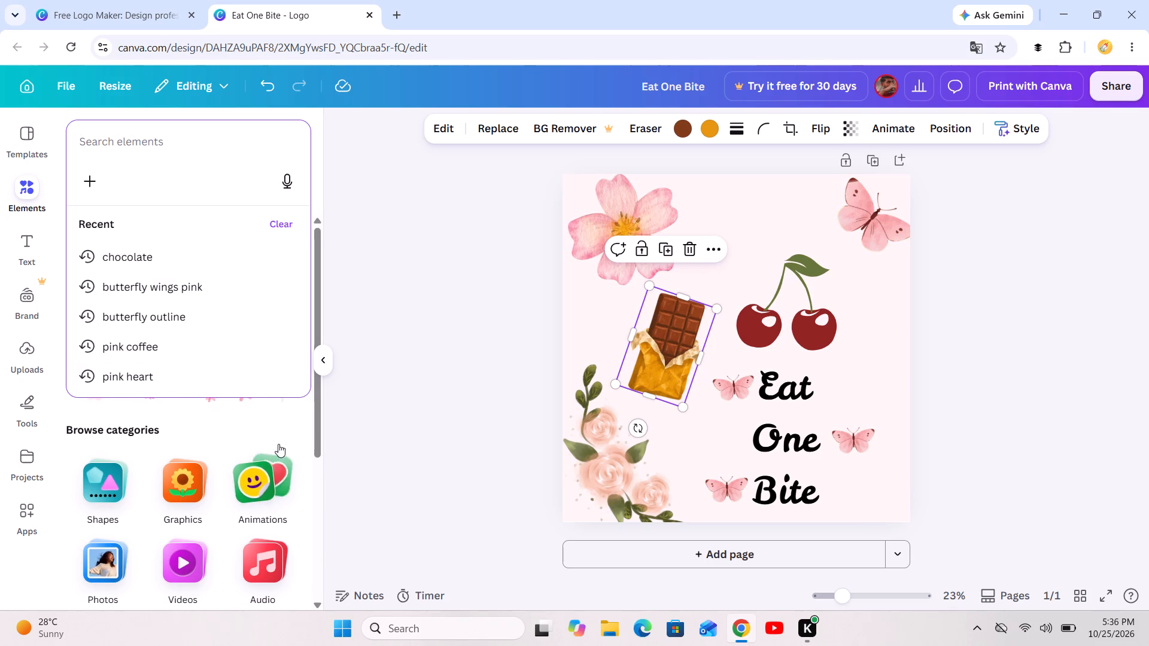
pyautogui.click(370, 431)
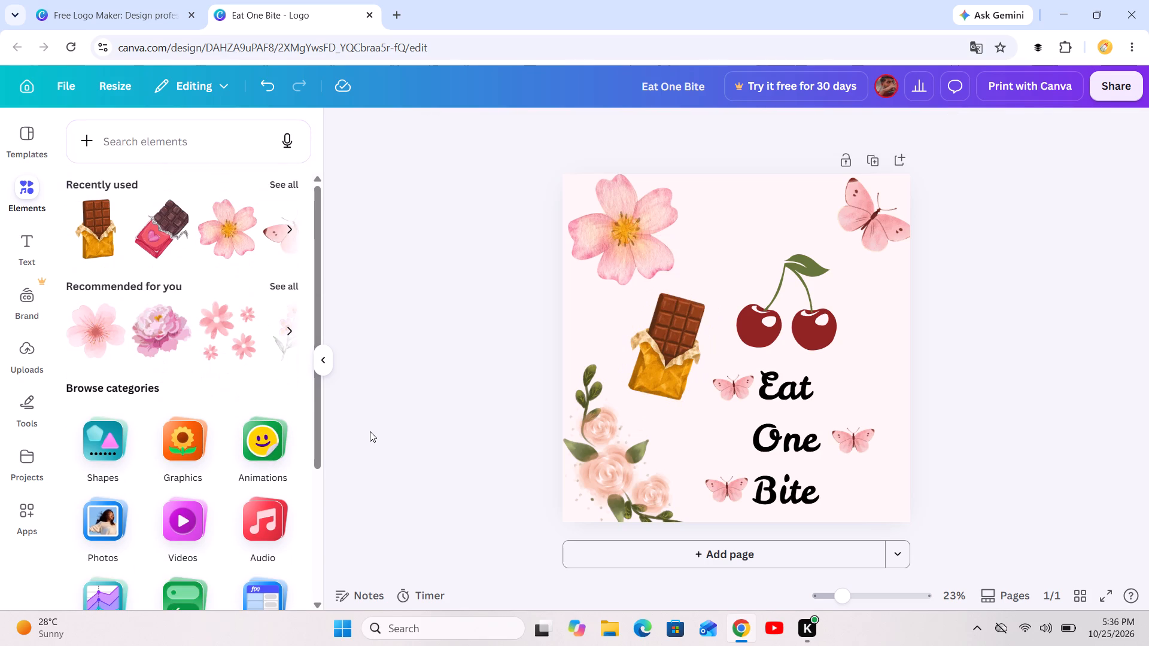
pyautogui.click(288, 222)
pyautogui.click(288, 222)
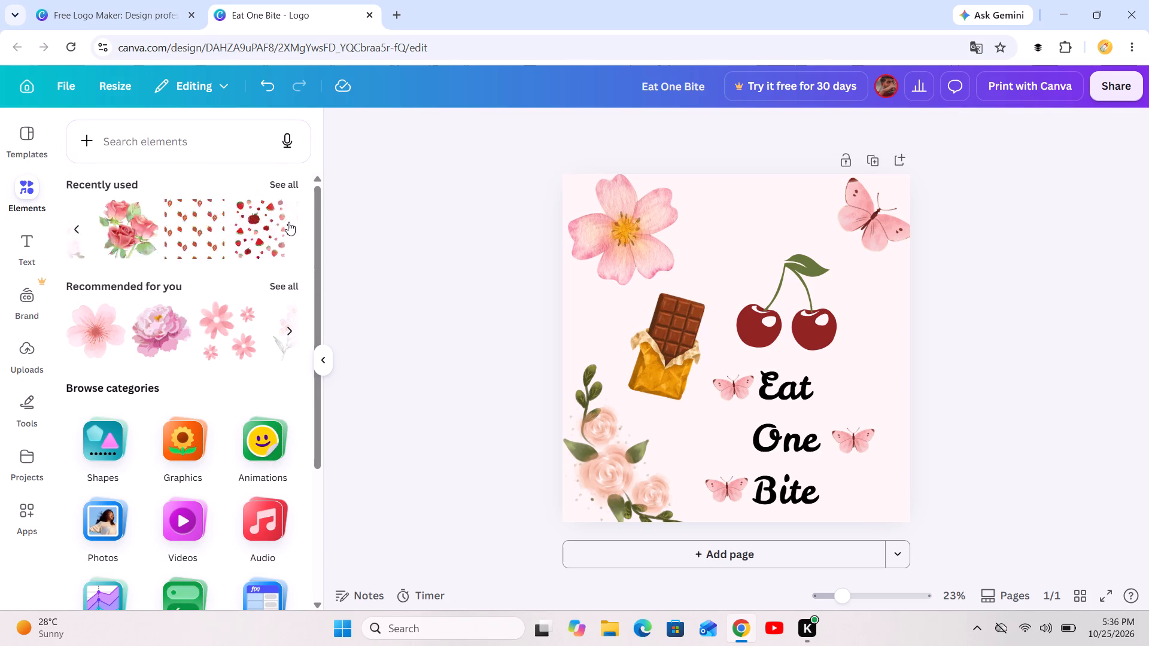
pyautogui.click(288, 222)
pyautogui.click(288, 222)
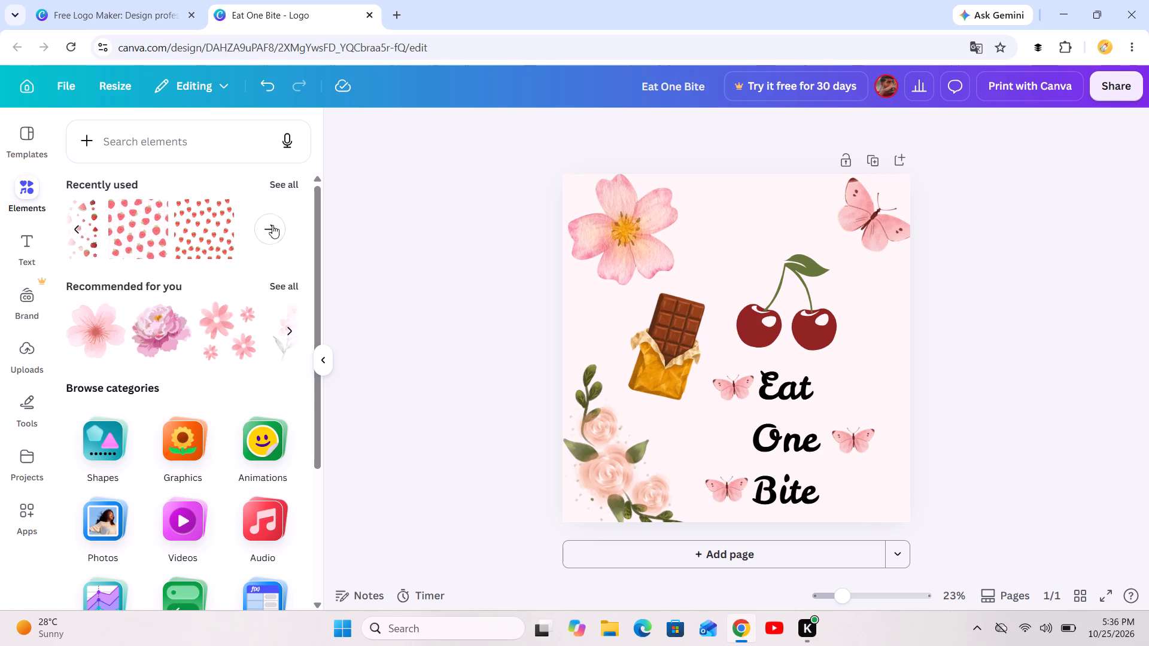
pyautogui.click(265, 226)
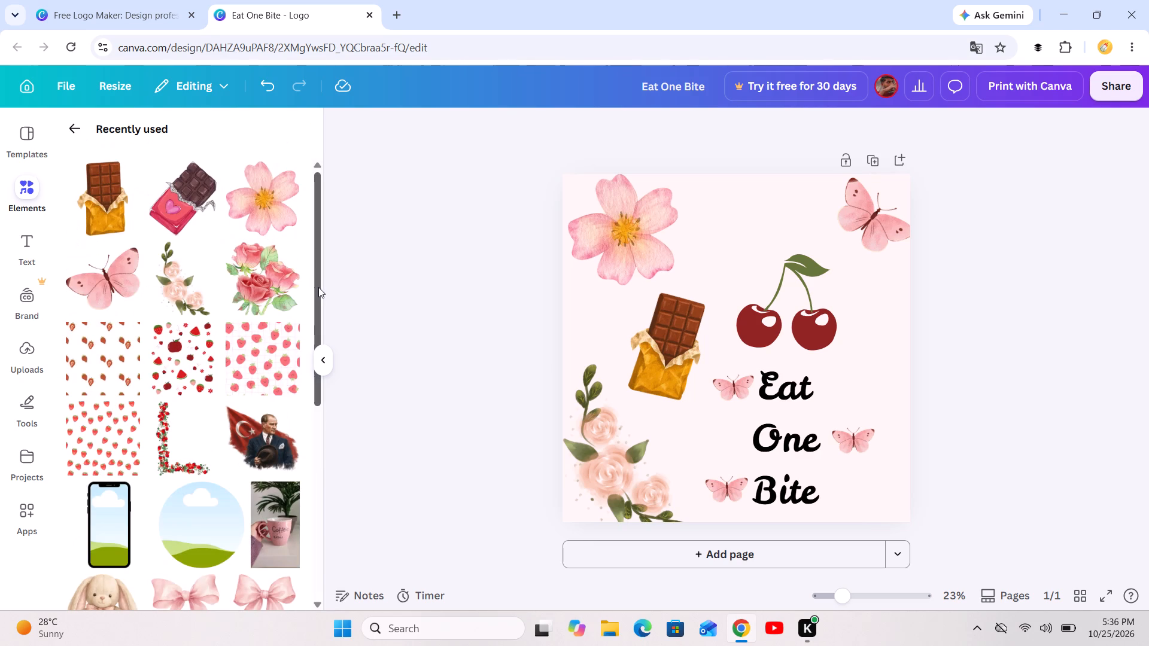
pyautogui.moveTo(319, 288); pyautogui.dragTo(328, 371)
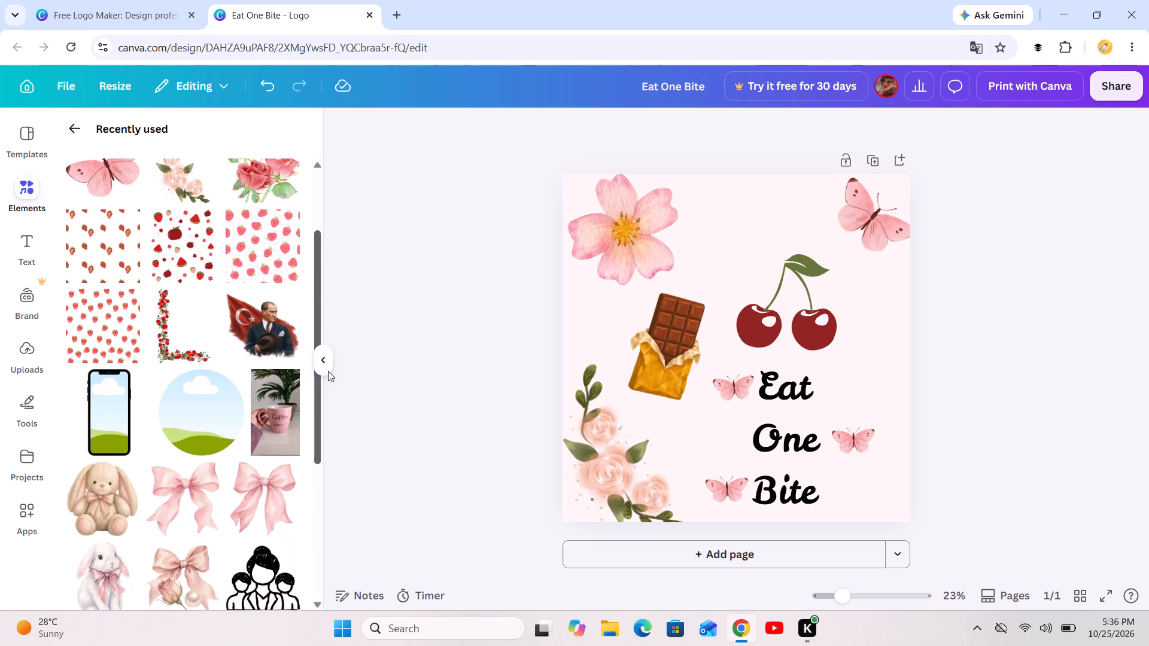
pyautogui.moveTo(328, 371); pyautogui.dragTo(324, 457)
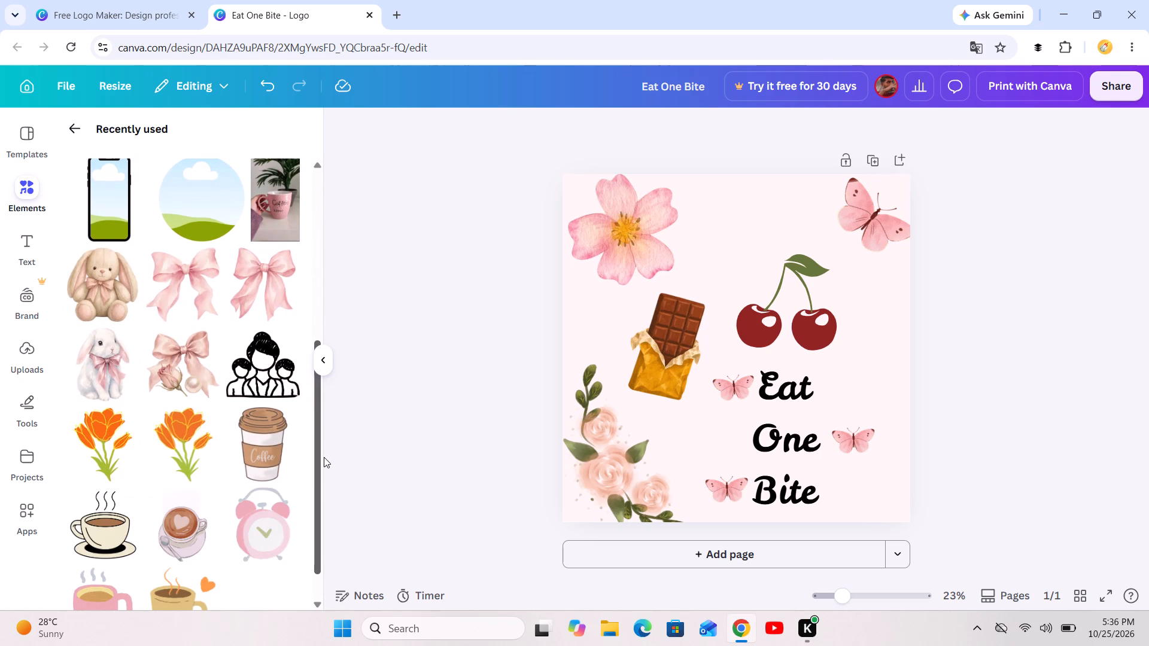
pyautogui.moveTo(324, 457); pyautogui.dragTo(296, 154)
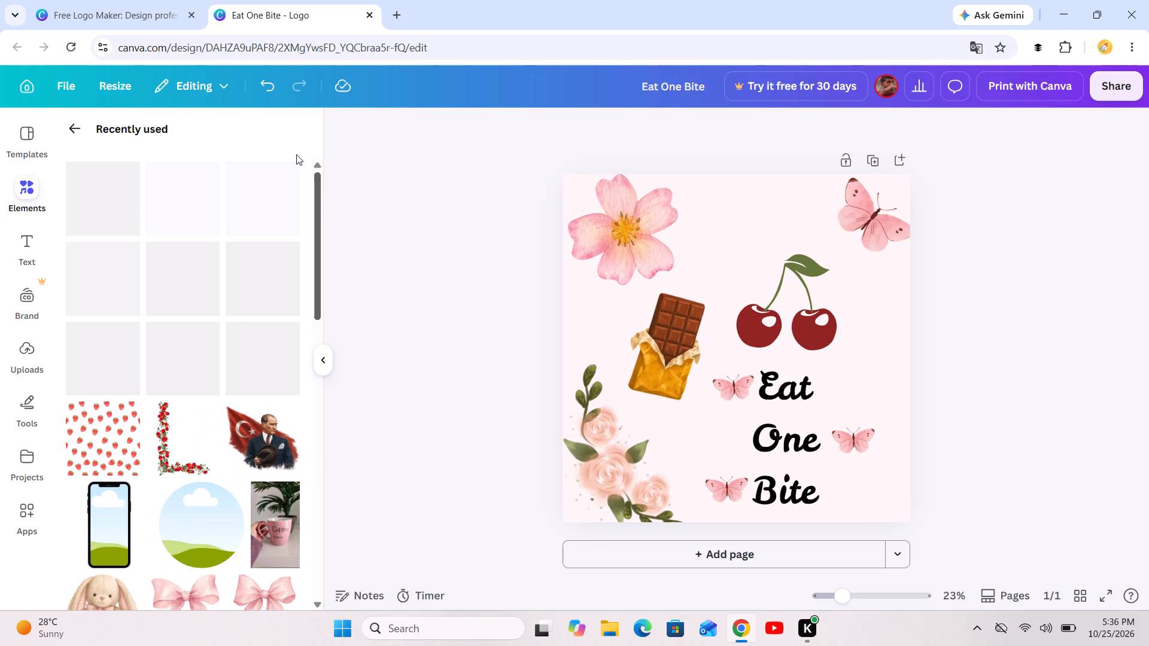
pyautogui.moveTo(296, 154); pyautogui.dragTo(296, 159)
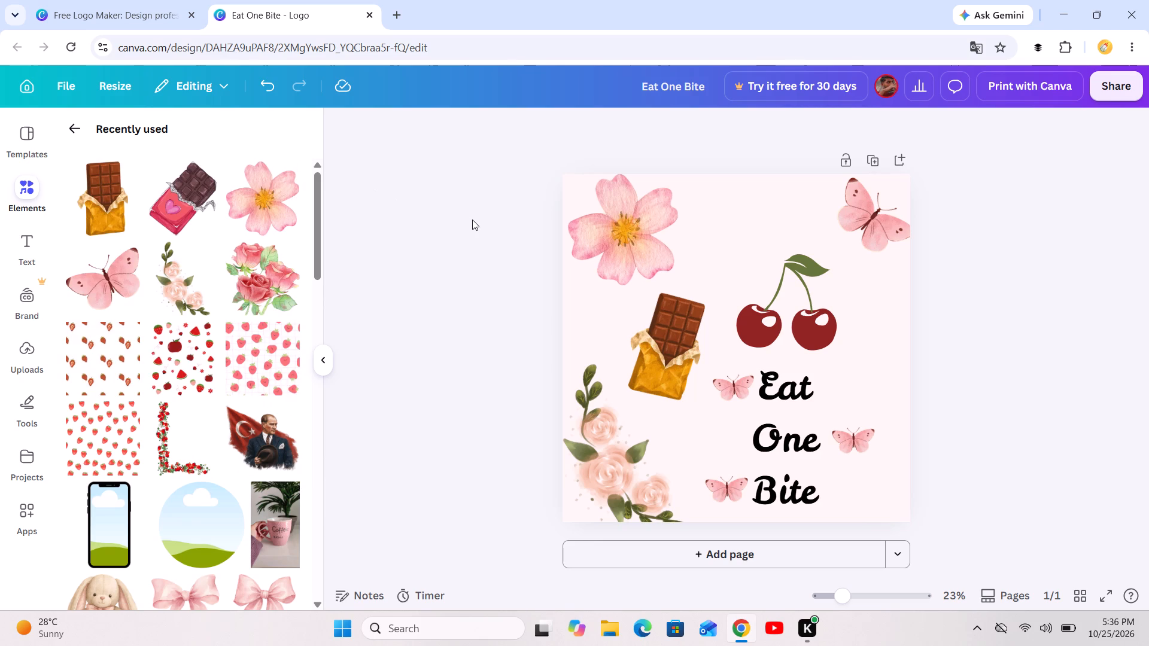
pyautogui.click(512, 168)
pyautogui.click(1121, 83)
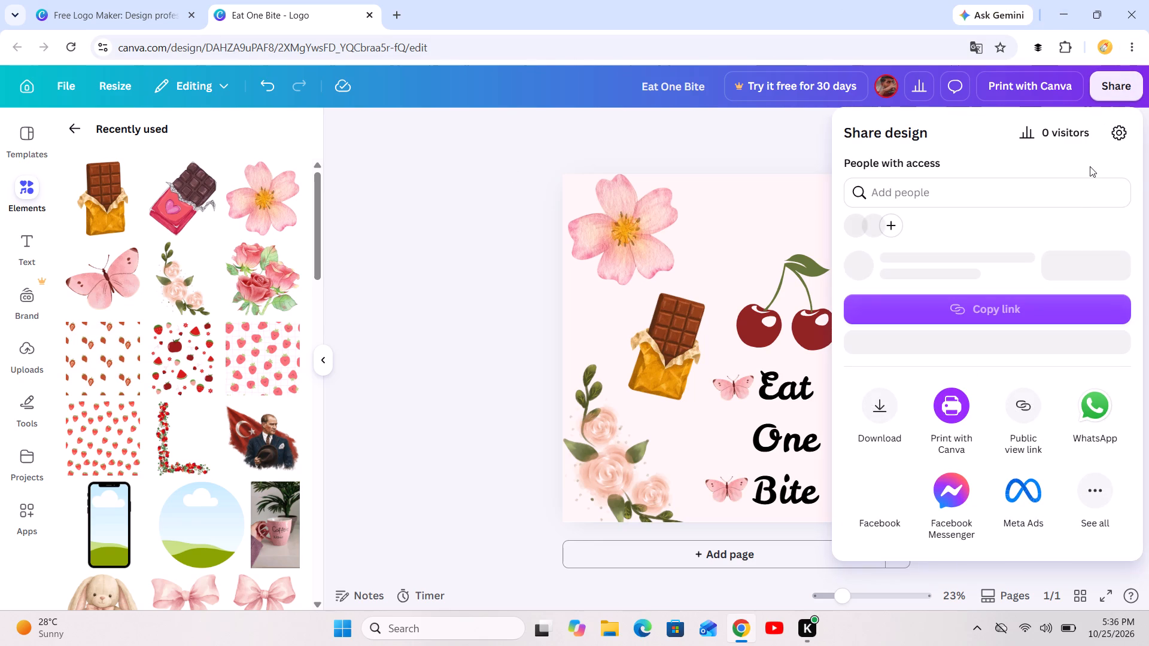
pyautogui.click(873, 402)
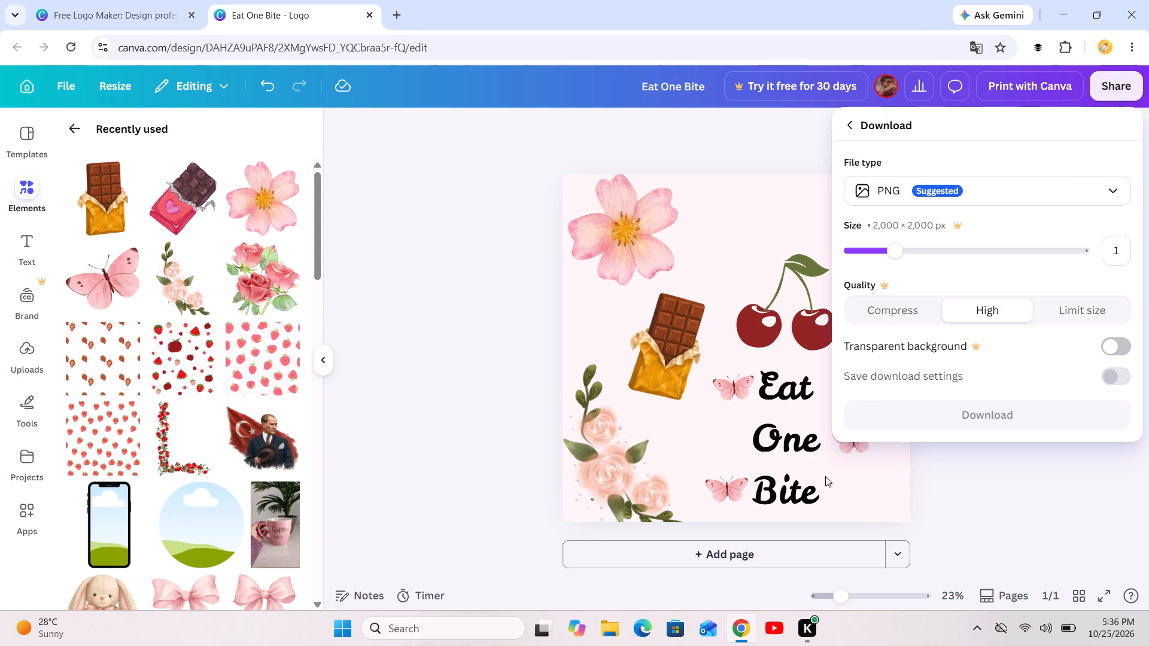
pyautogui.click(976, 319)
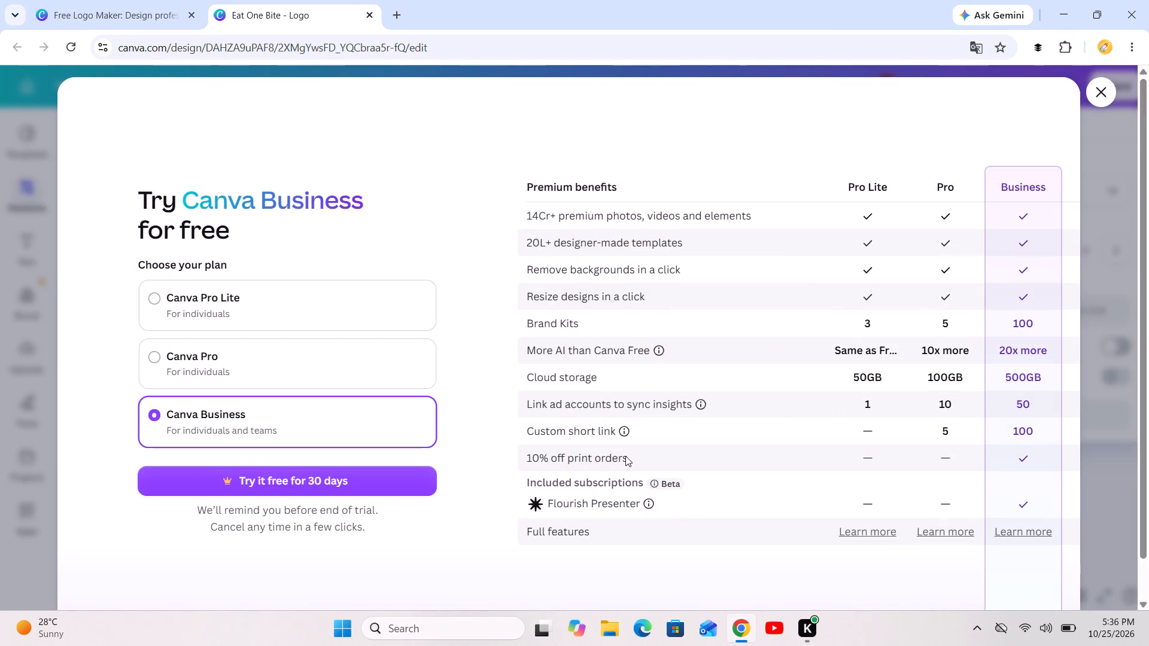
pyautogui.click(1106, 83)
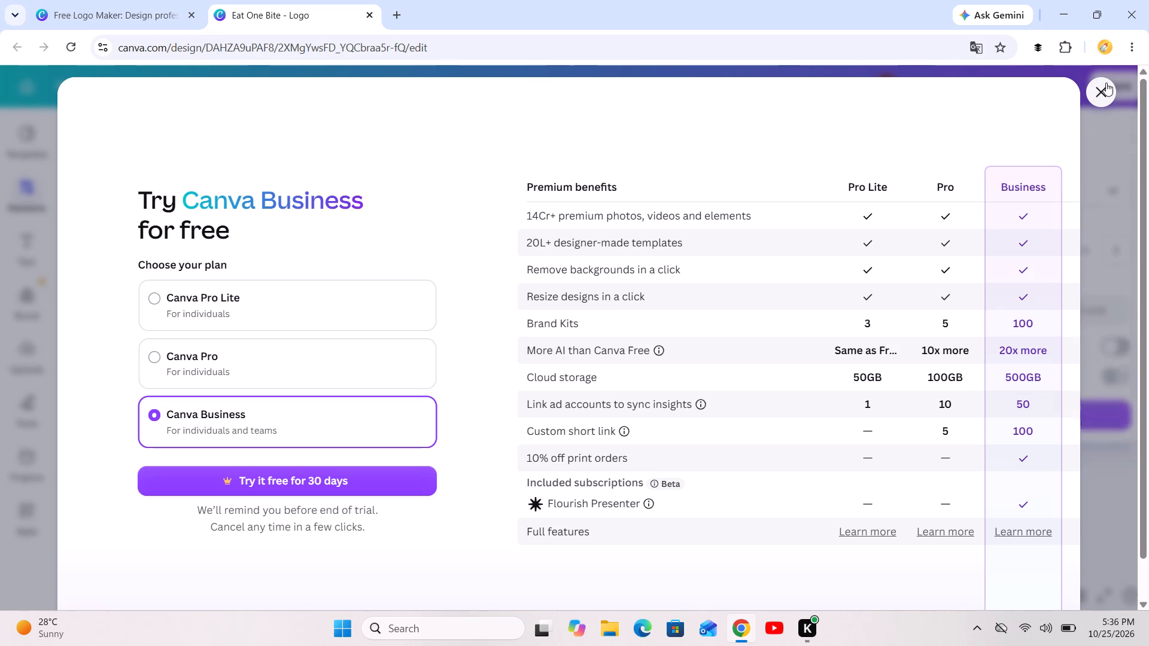
# Download the finished logo as a PNG at 2,000 × 2,000 px and dismiss the download notice.
pyautogui.click(1102, 83)
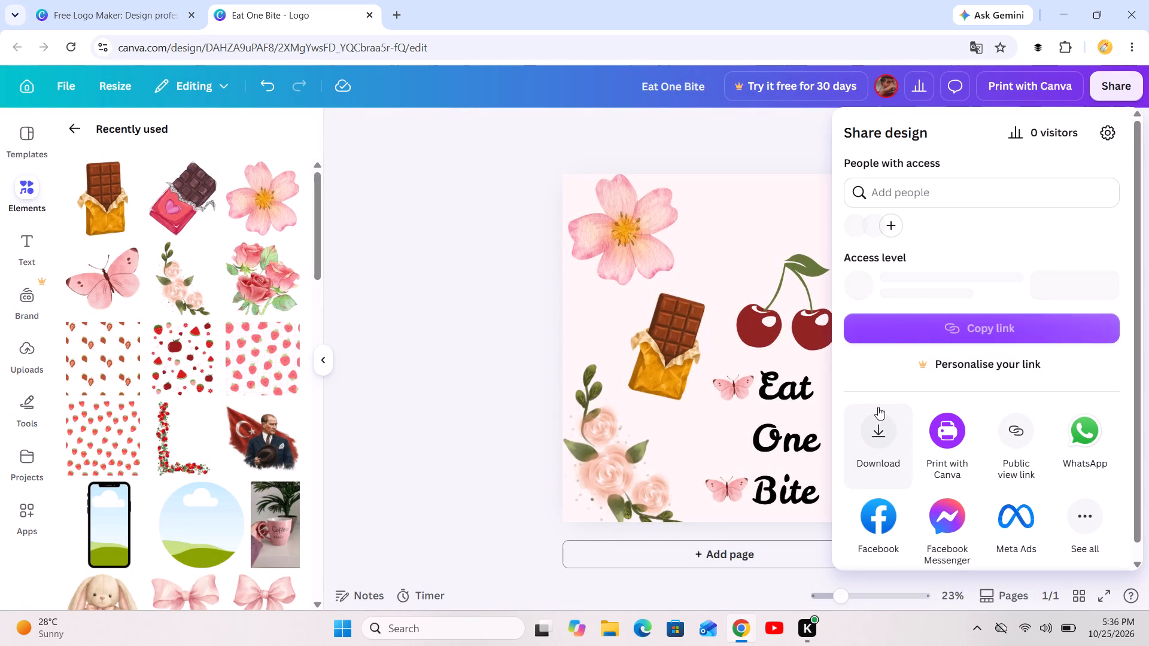
pyautogui.click(878, 413)
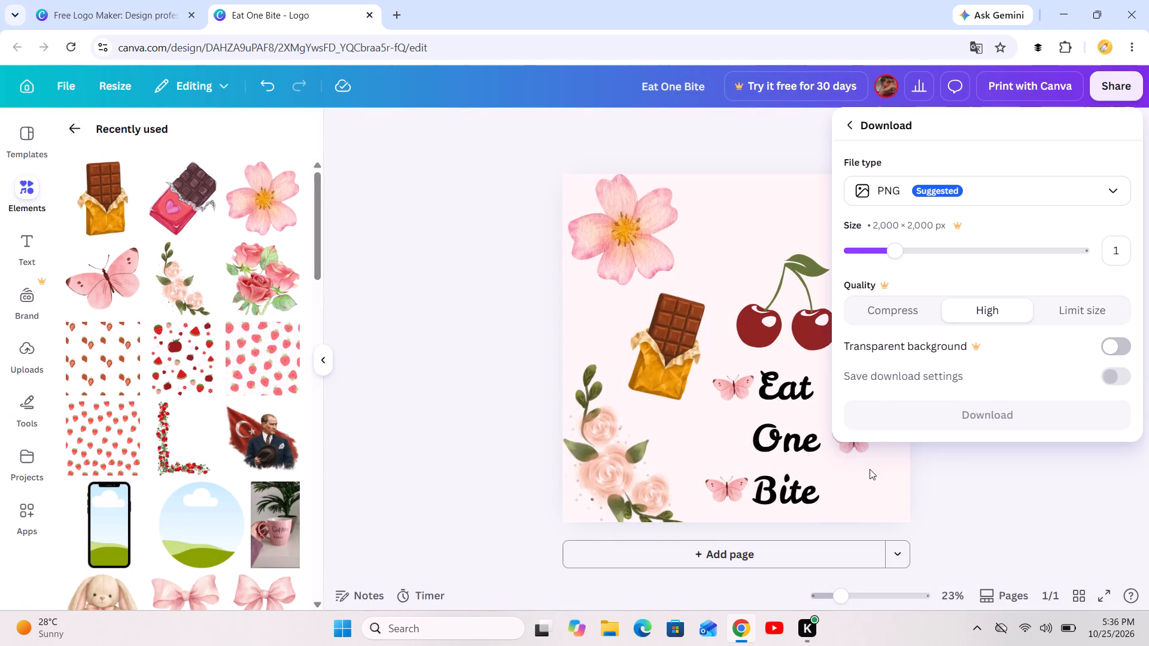
pyautogui.click(898, 404)
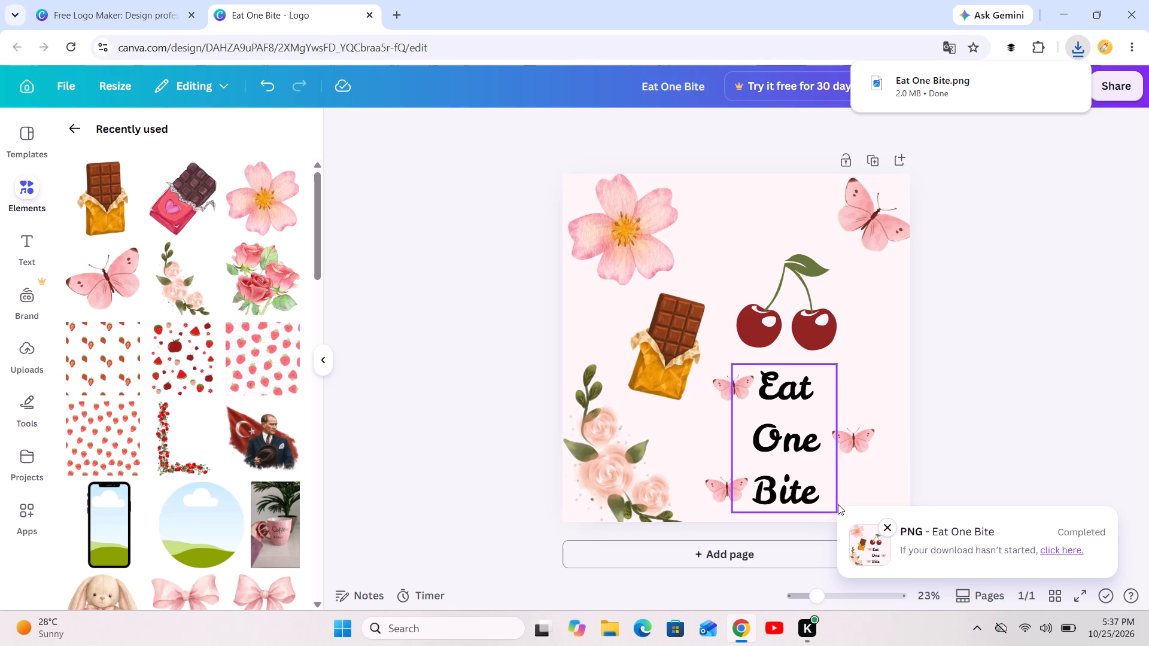
pyautogui.click(887, 526)
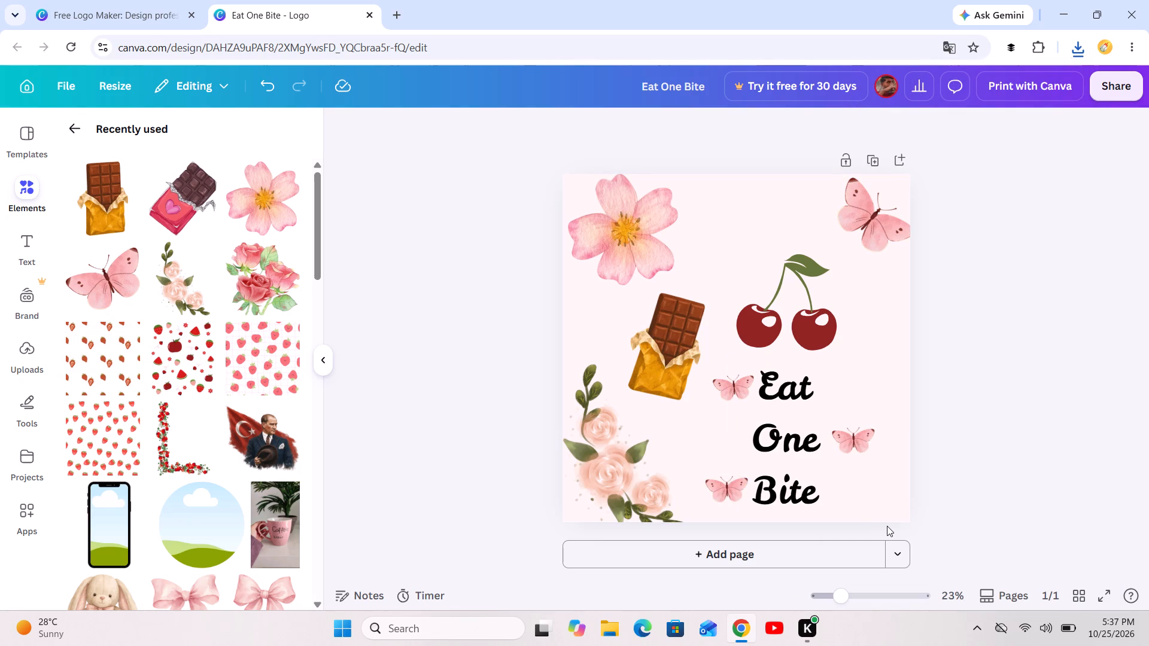
# Capture a rectangular screenshot of the whole logo page with the Snipping Tool.
pyautogui.press('shift+super+s')
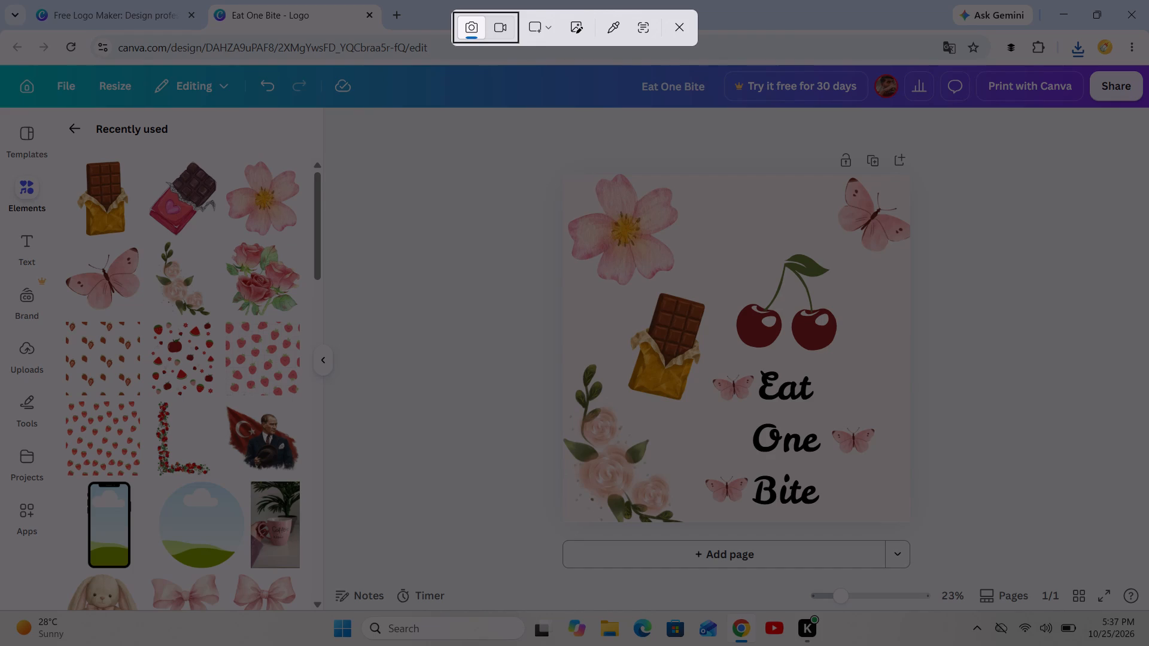
pyautogui.moveTo(493, 153); pyautogui.dragTo(966, 171)
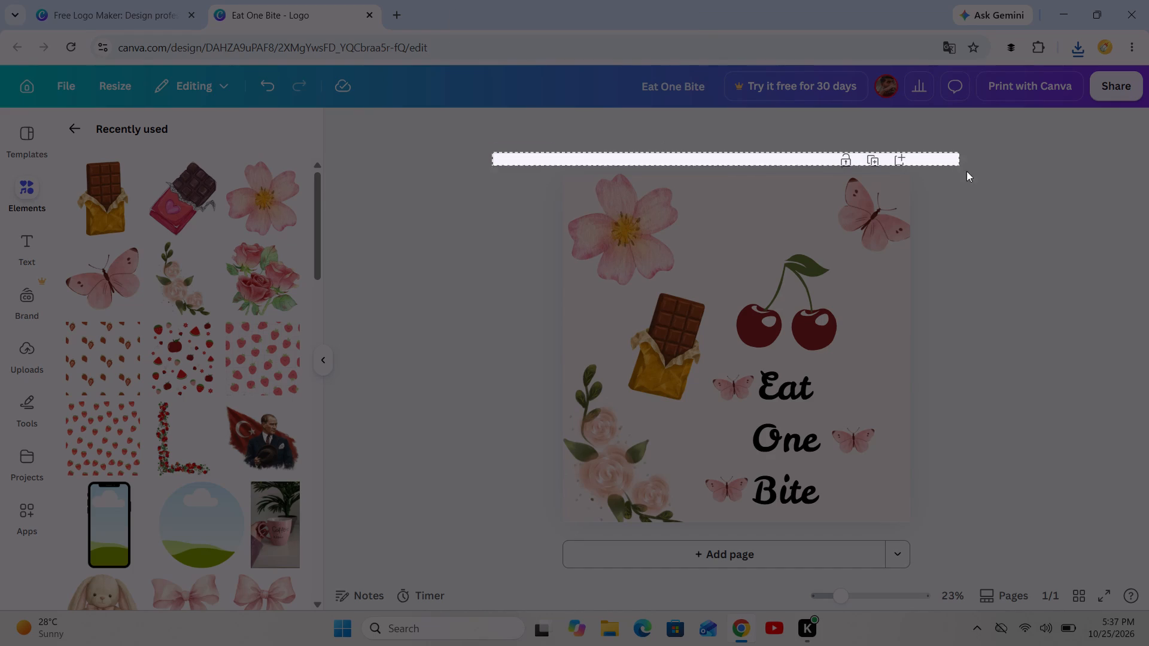
pyautogui.moveTo(966, 171); pyautogui.dragTo(952, 453)
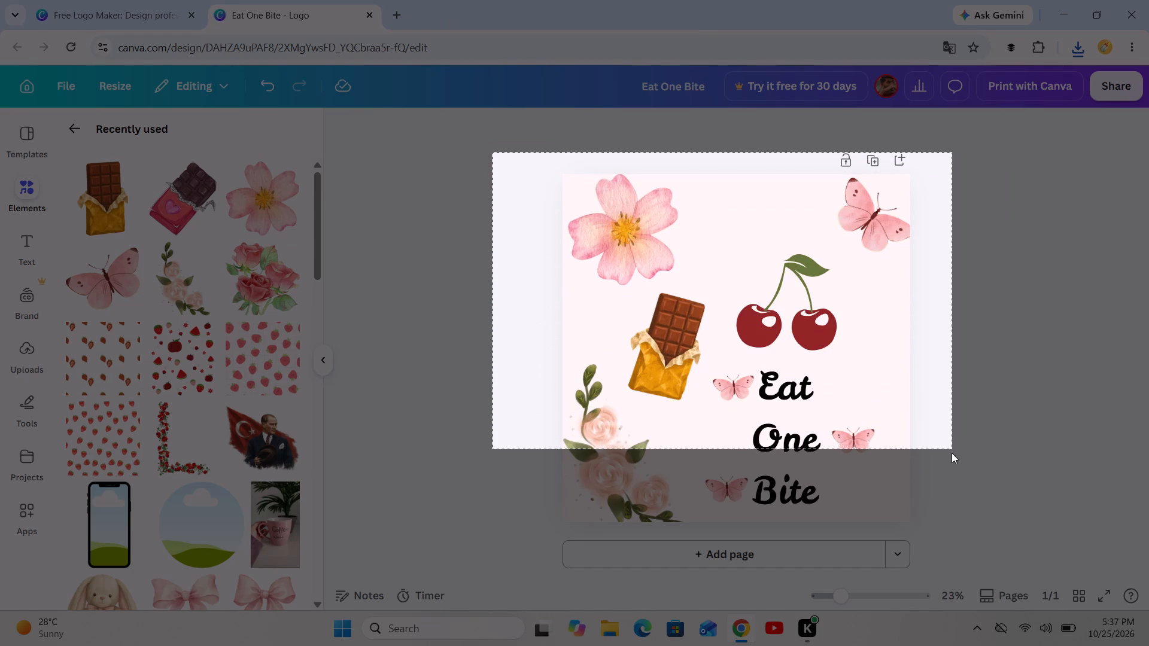
pyautogui.moveTo(952, 453); pyautogui.dragTo(929, 533)
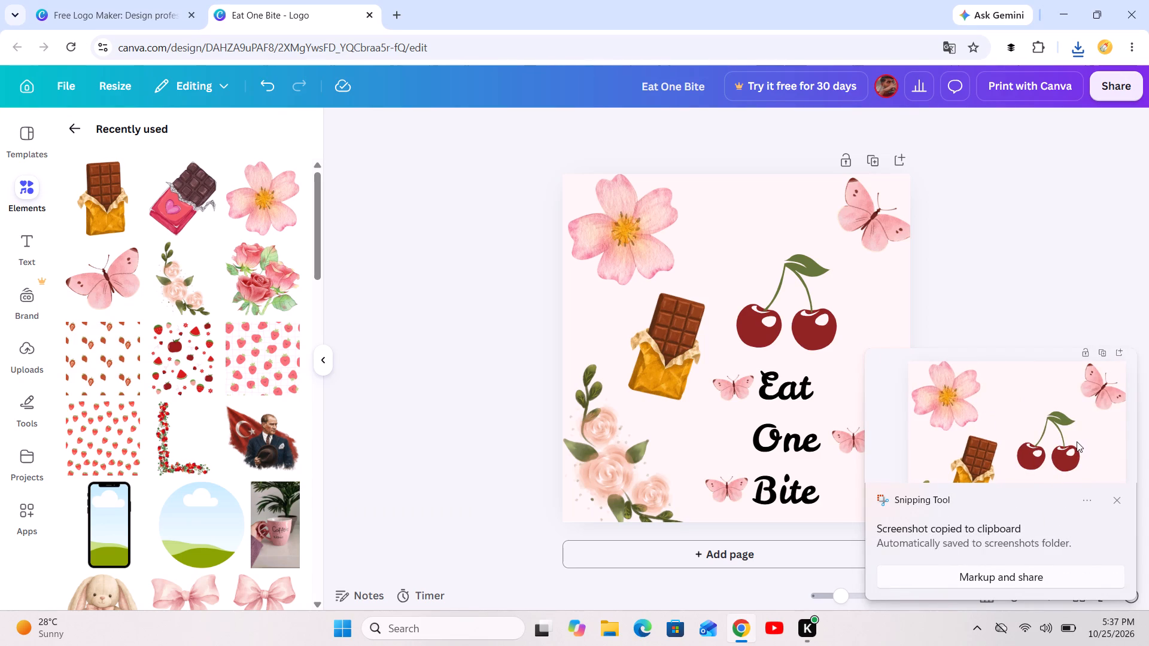
pyautogui.click(1118, 331)
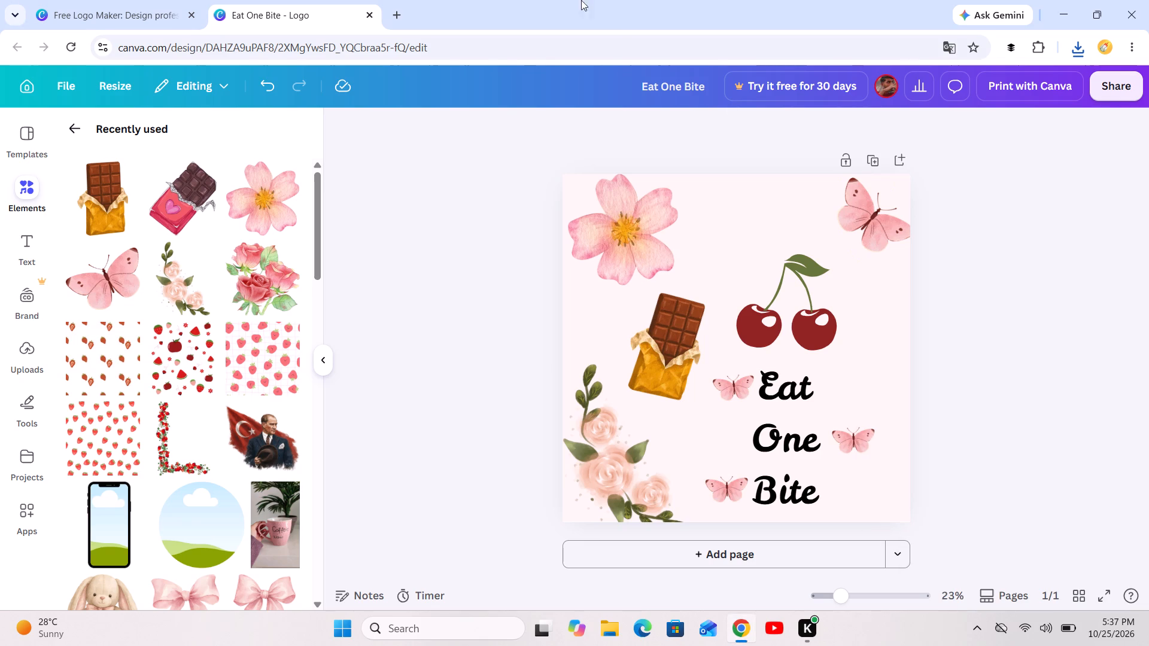
# Close the Eat One Bite logo design.
pyautogui.click(368, 14)
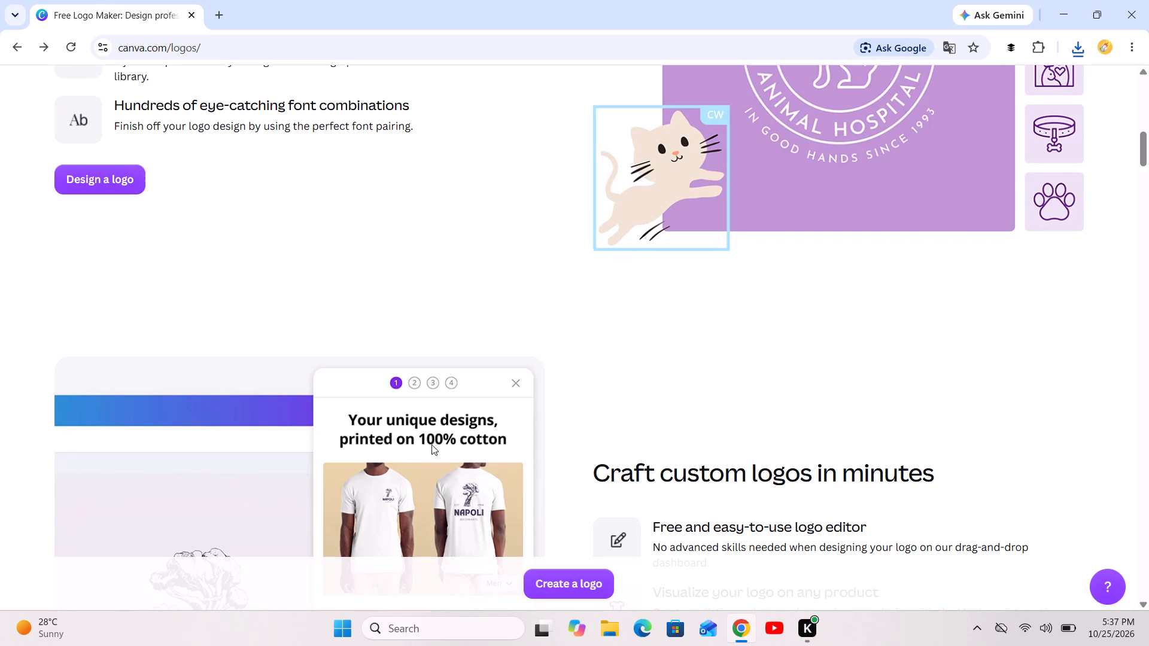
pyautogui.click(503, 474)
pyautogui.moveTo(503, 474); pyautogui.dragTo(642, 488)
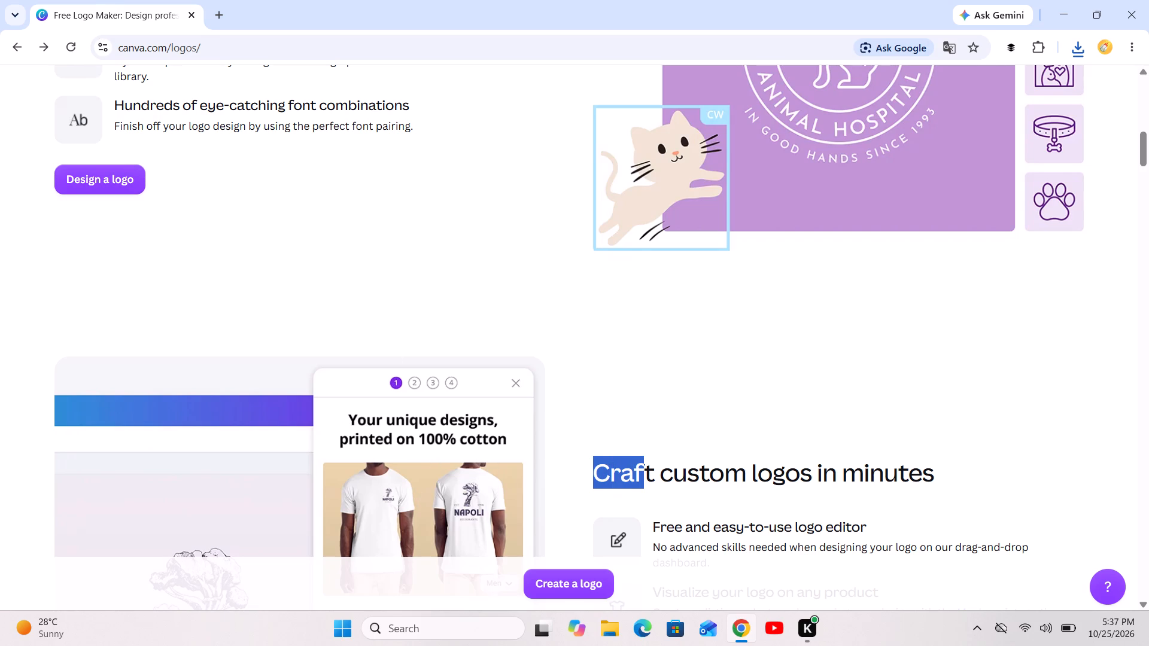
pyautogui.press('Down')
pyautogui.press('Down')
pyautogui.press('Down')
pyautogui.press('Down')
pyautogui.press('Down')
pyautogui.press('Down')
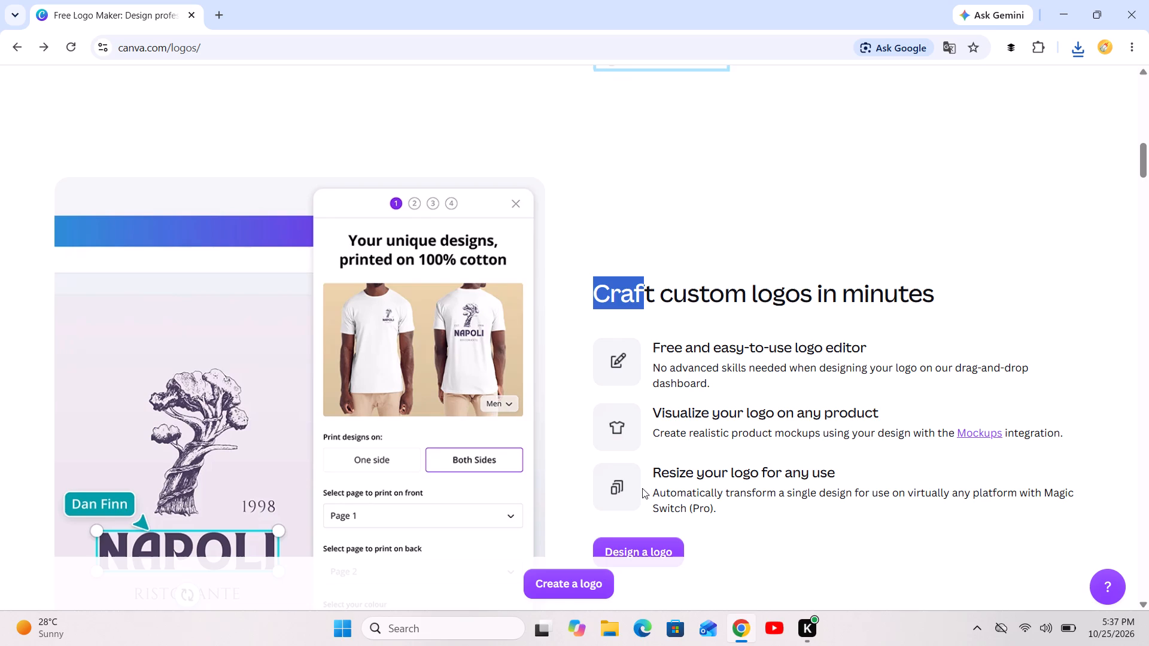
# Open the Mockups integration linked in the logo maker page's section on visualizing a logo on any product.
pyautogui.click(761, 414)
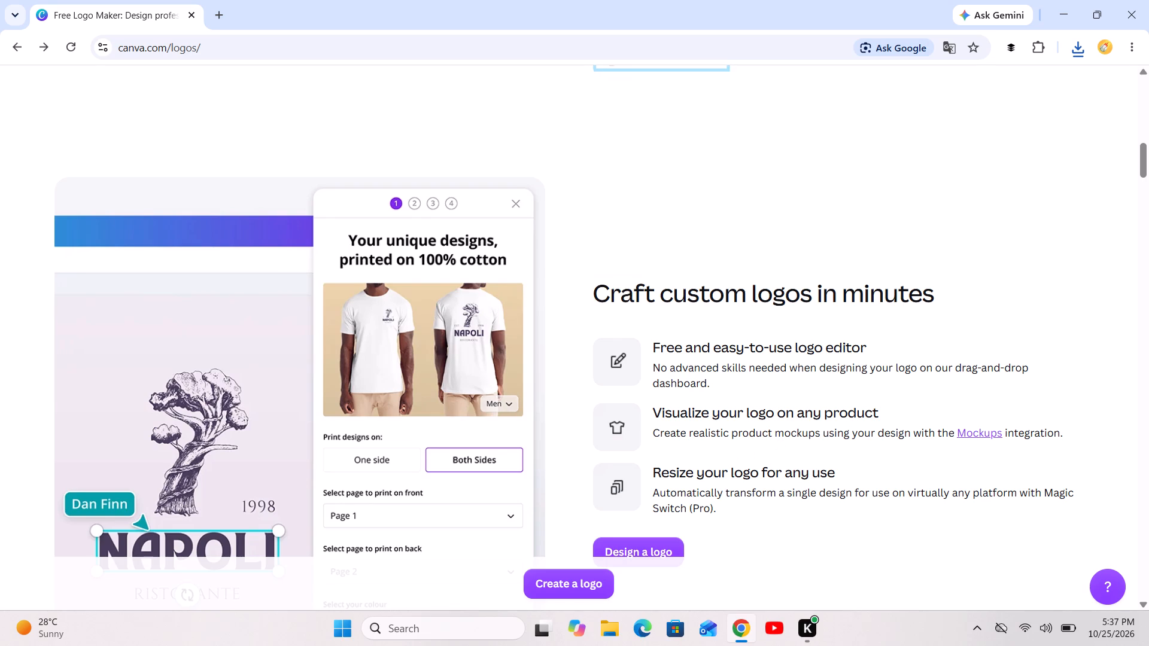
pyautogui.click(982, 430)
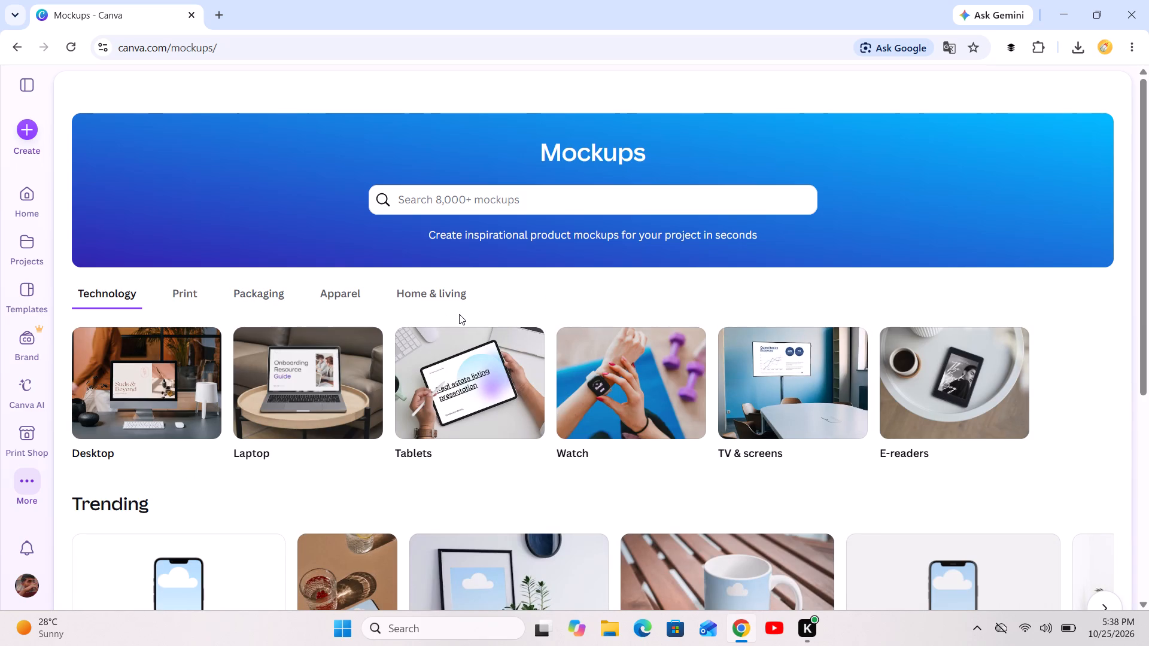
# Look through the Mockups page, including its Technology categories and the Trending and New collections.
pyautogui.press('Down')
pyautogui.press('Down')
pyautogui.press('Down')
pyautogui.press('Down')
pyautogui.press('Down')
pyautogui.press('Down')
pyautogui.press('Down')
pyautogui.press('Down')
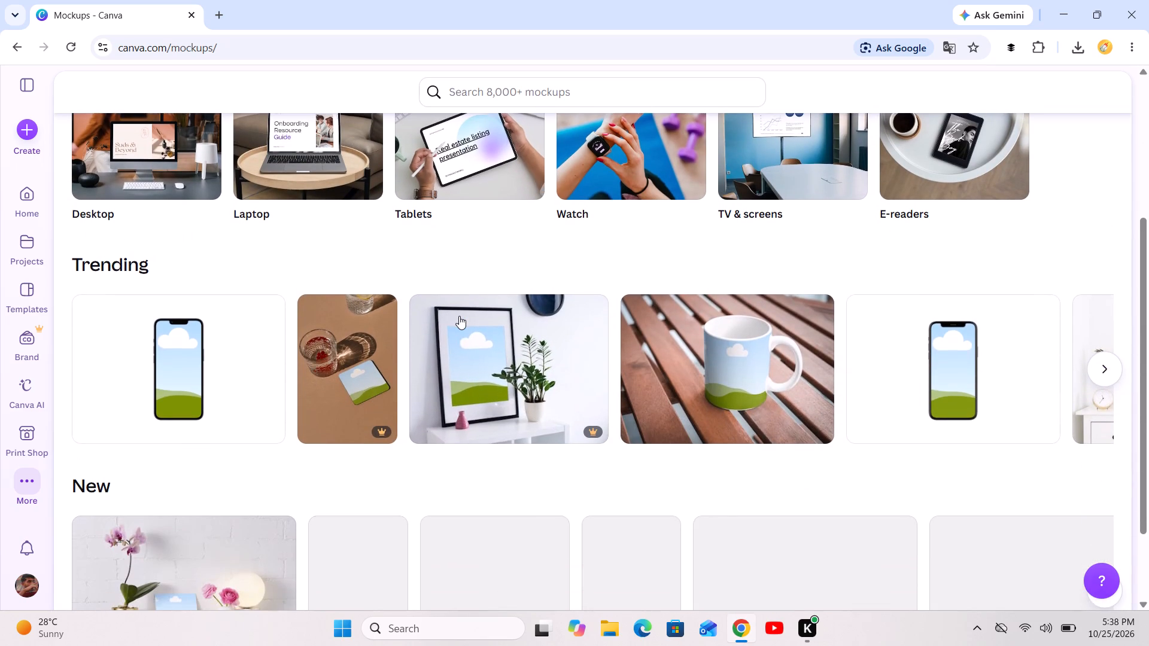
pyautogui.press('Down')
pyautogui.press('Down')
pyautogui.press('Down')
pyautogui.press('Down')
pyautogui.press('Down')
pyautogui.press('Down')
pyautogui.press('Down')
pyautogui.press('Down')
pyautogui.press('Down')
pyautogui.press('Down')
pyautogui.press('Down')
pyautogui.press('Down')
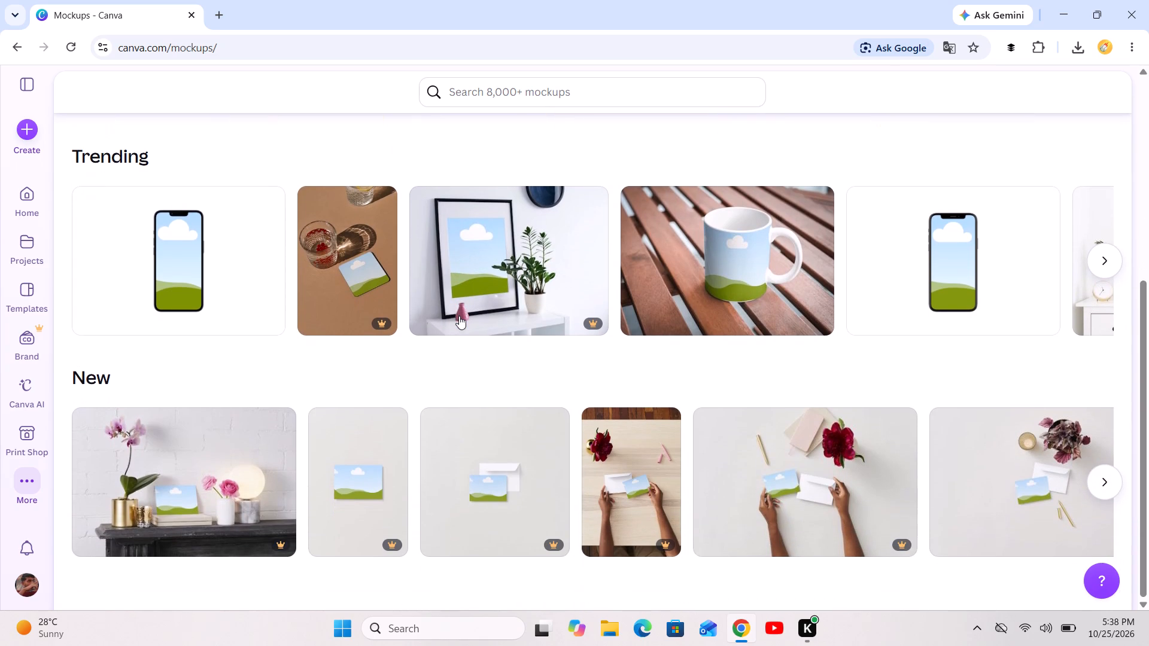
pyautogui.press('Down')
pyautogui.press('Down')
pyautogui.press('Down')
pyautogui.press('Down')
pyautogui.press('Down')
pyautogui.press('Down')
pyautogui.press('Down')
pyautogui.press('Down')
pyautogui.press('Down')
pyautogui.press('Up')
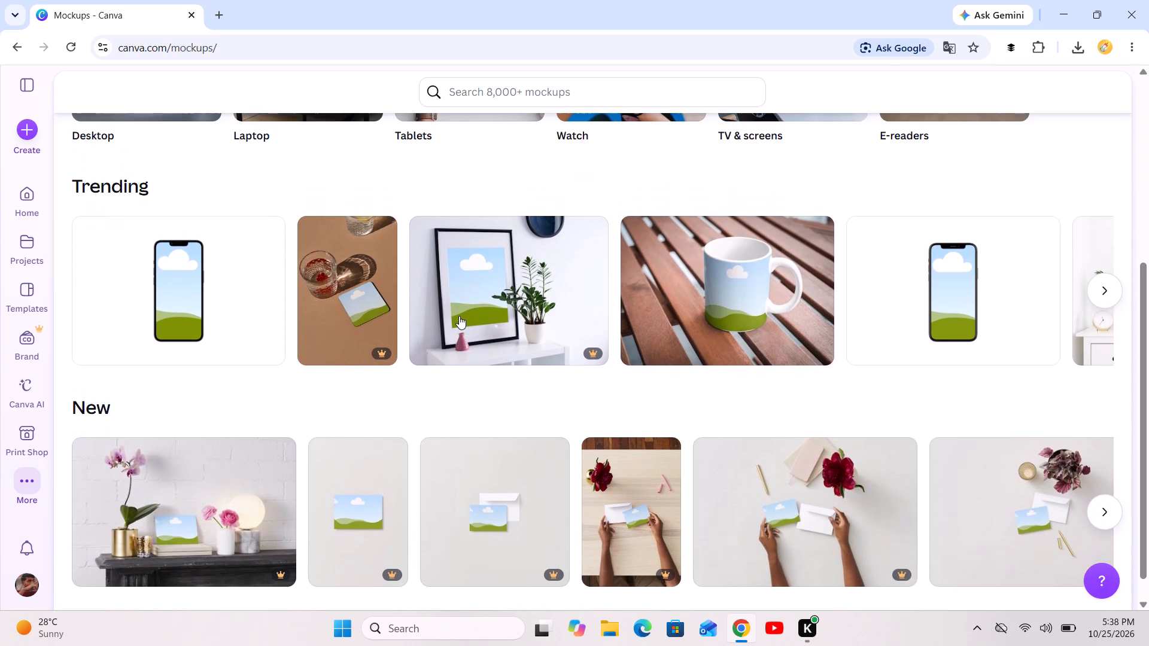
pyautogui.press('Up')
pyautogui.press('Up')
pyautogui.press('Up')
pyautogui.press('Up')
pyautogui.press('Up')
pyautogui.press('Up')
pyautogui.press('Up')
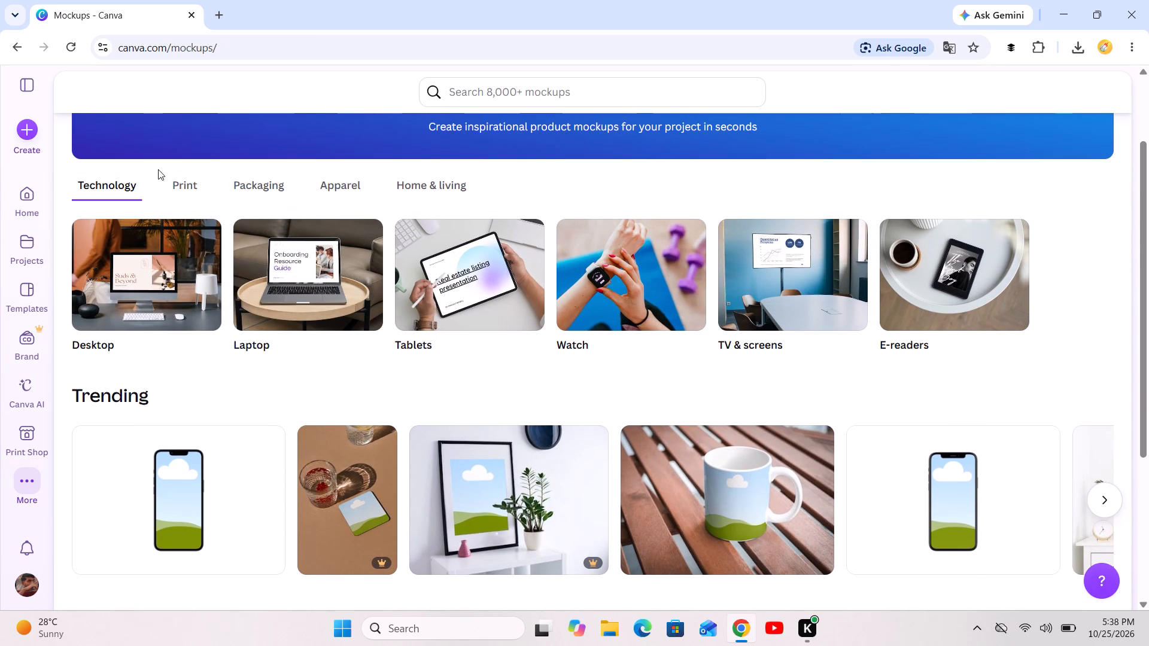
# Browse the Print and Apparel mockup categories and open the Accessories collection under Apparel.
pyautogui.click(188, 182)
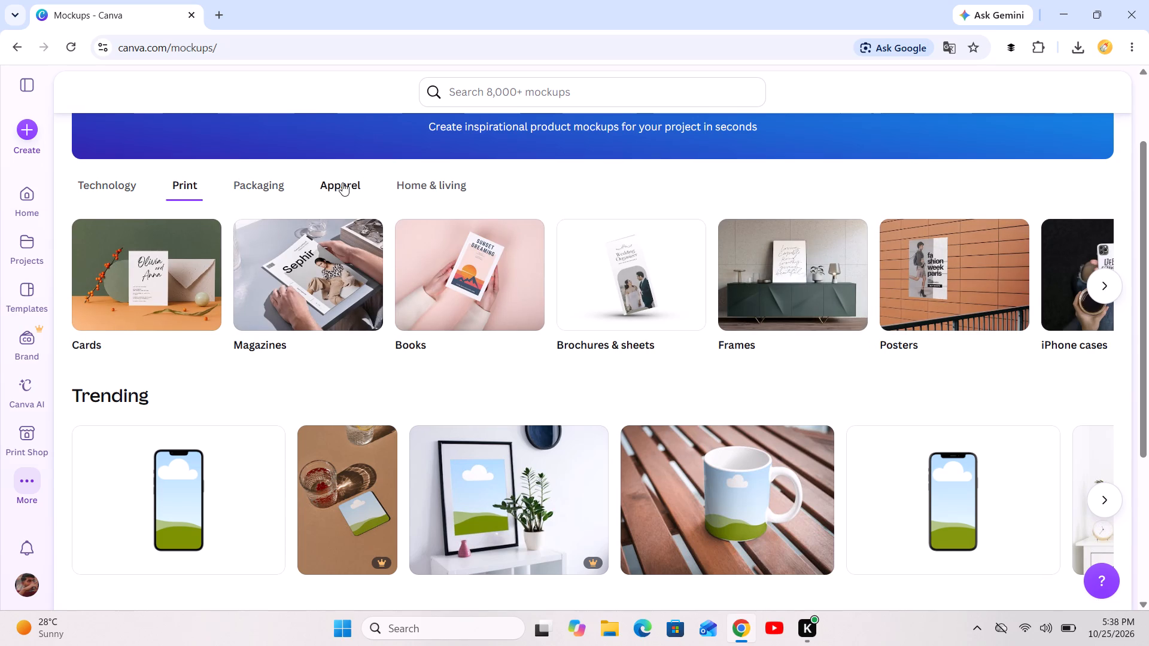
pyautogui.click(342, 182)
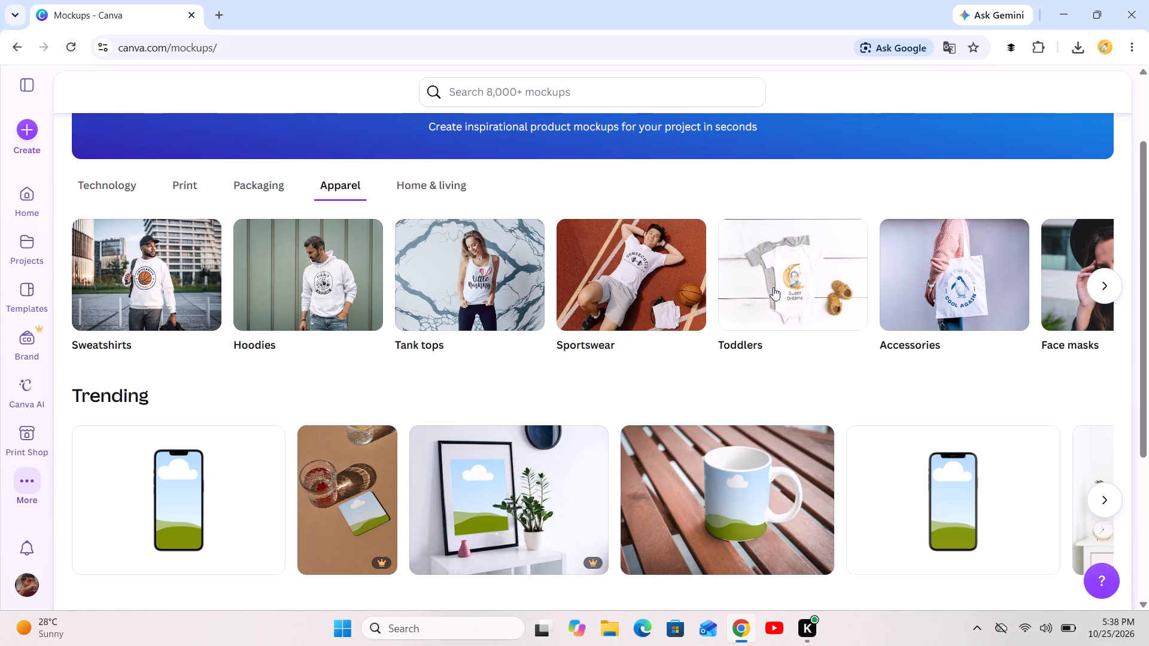
pyautogui.click(896, 308)
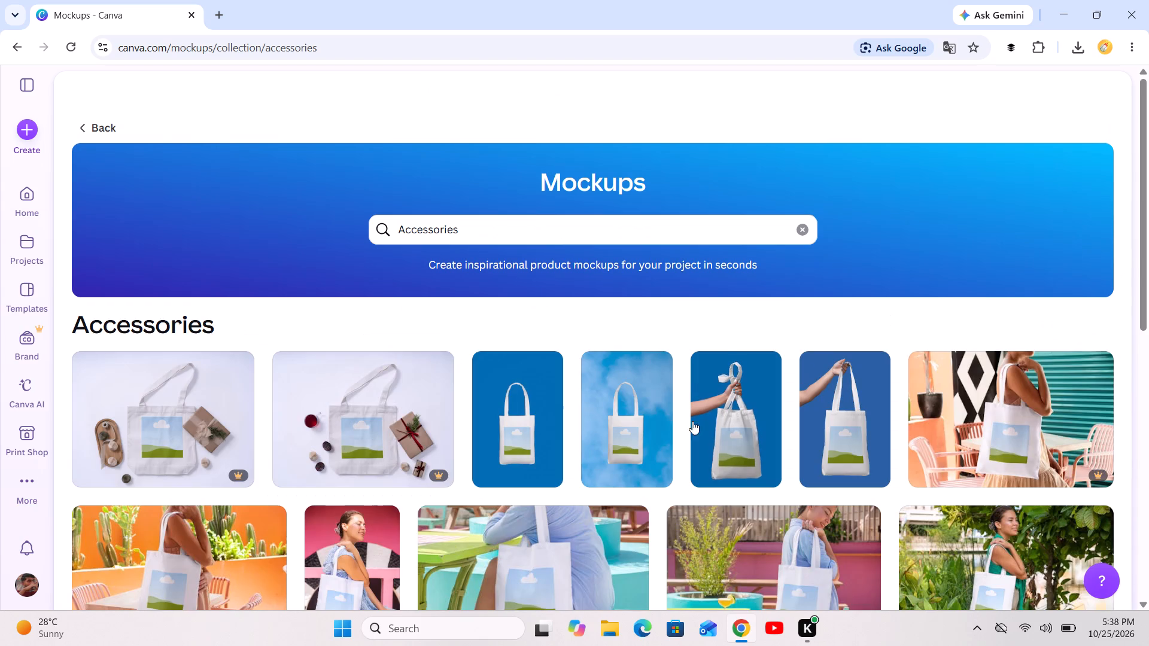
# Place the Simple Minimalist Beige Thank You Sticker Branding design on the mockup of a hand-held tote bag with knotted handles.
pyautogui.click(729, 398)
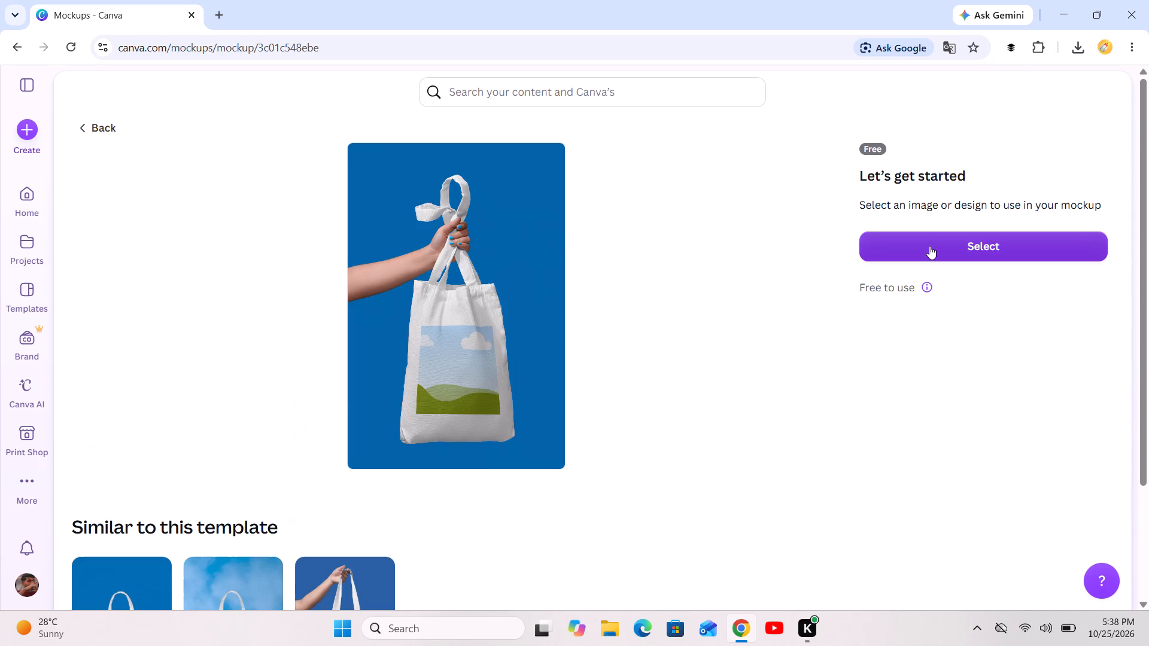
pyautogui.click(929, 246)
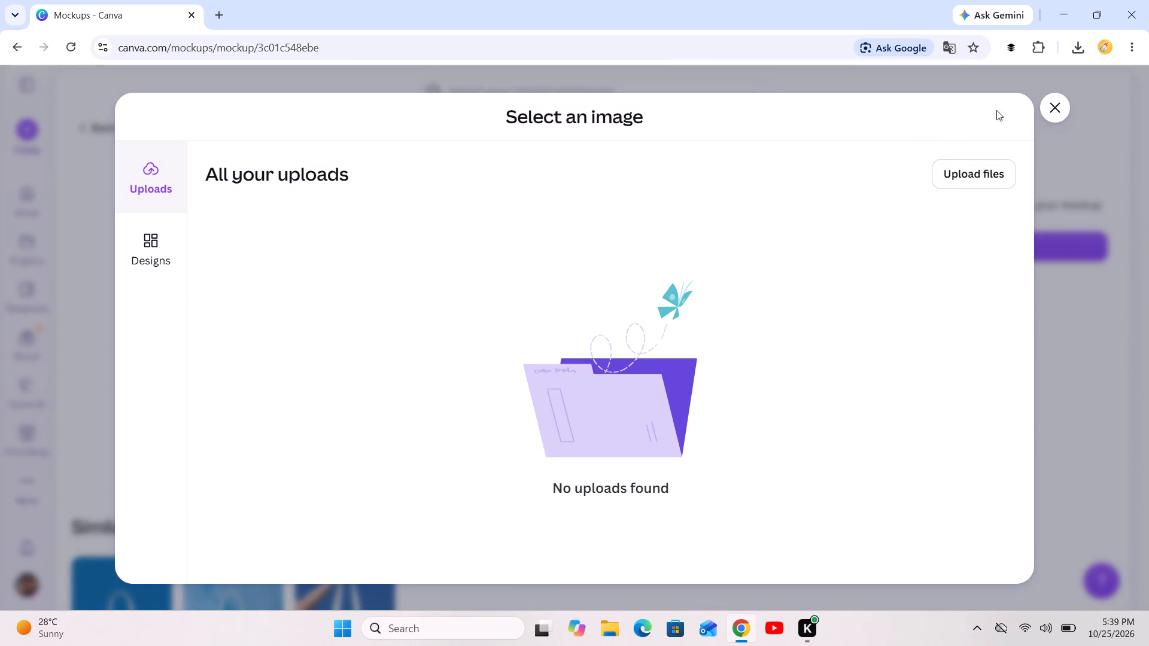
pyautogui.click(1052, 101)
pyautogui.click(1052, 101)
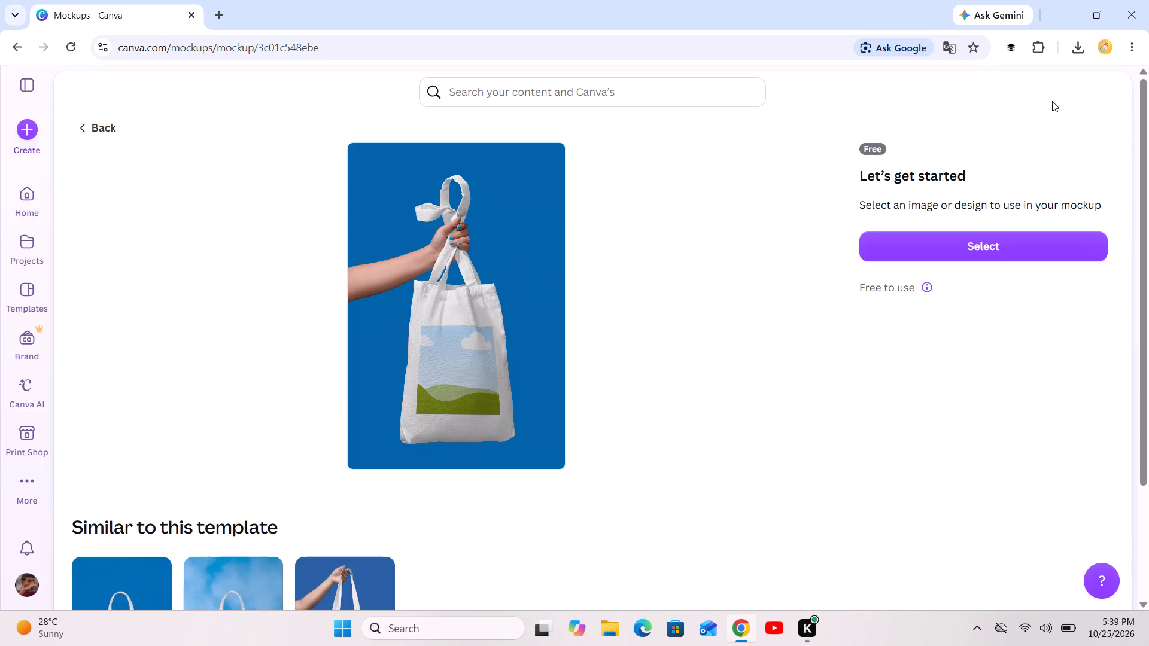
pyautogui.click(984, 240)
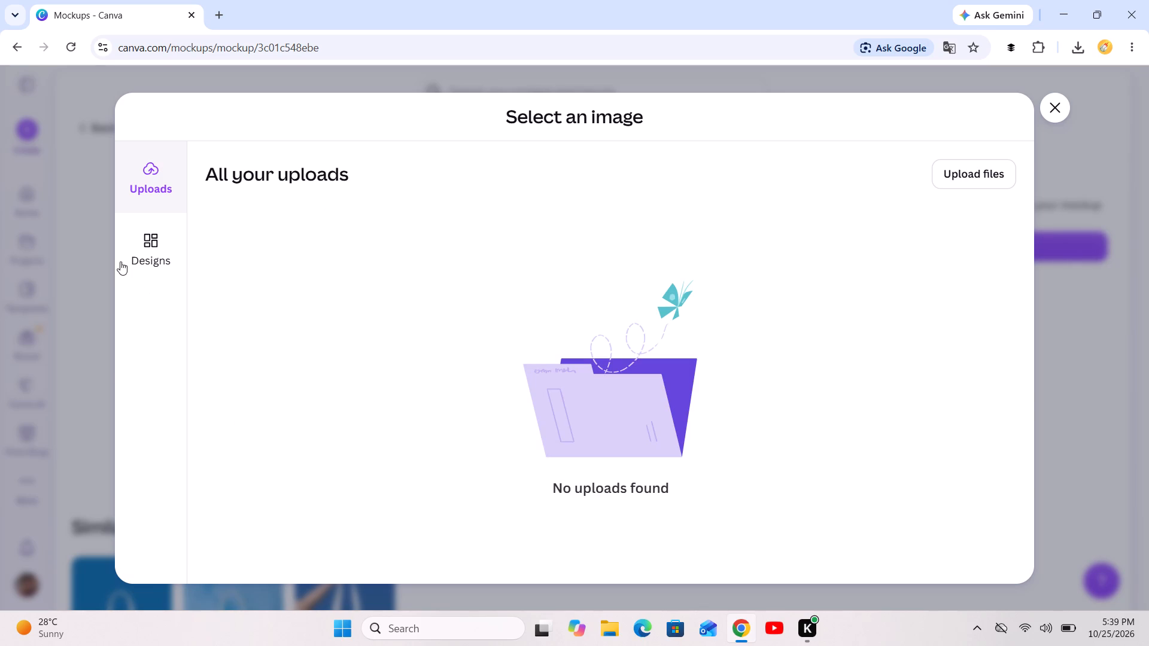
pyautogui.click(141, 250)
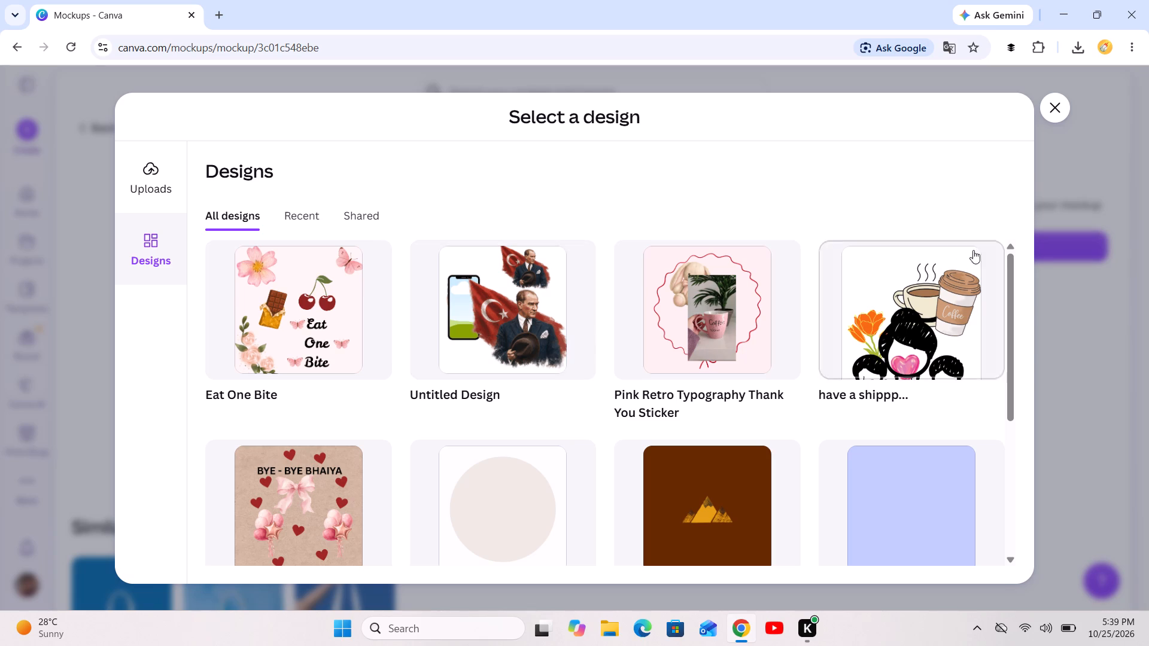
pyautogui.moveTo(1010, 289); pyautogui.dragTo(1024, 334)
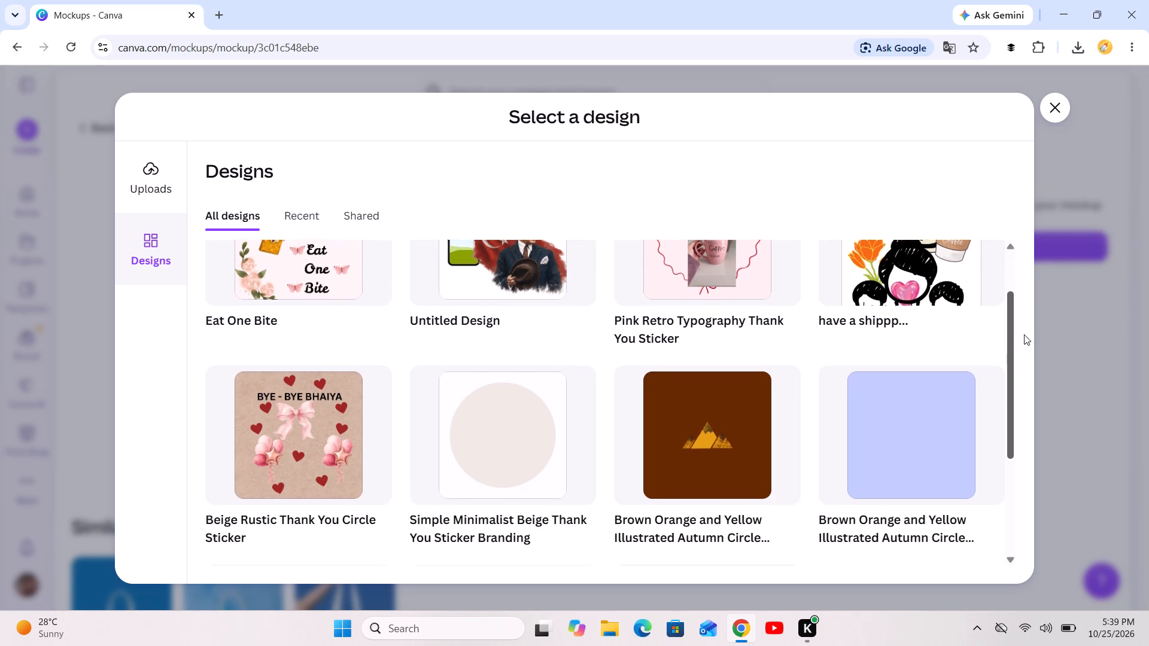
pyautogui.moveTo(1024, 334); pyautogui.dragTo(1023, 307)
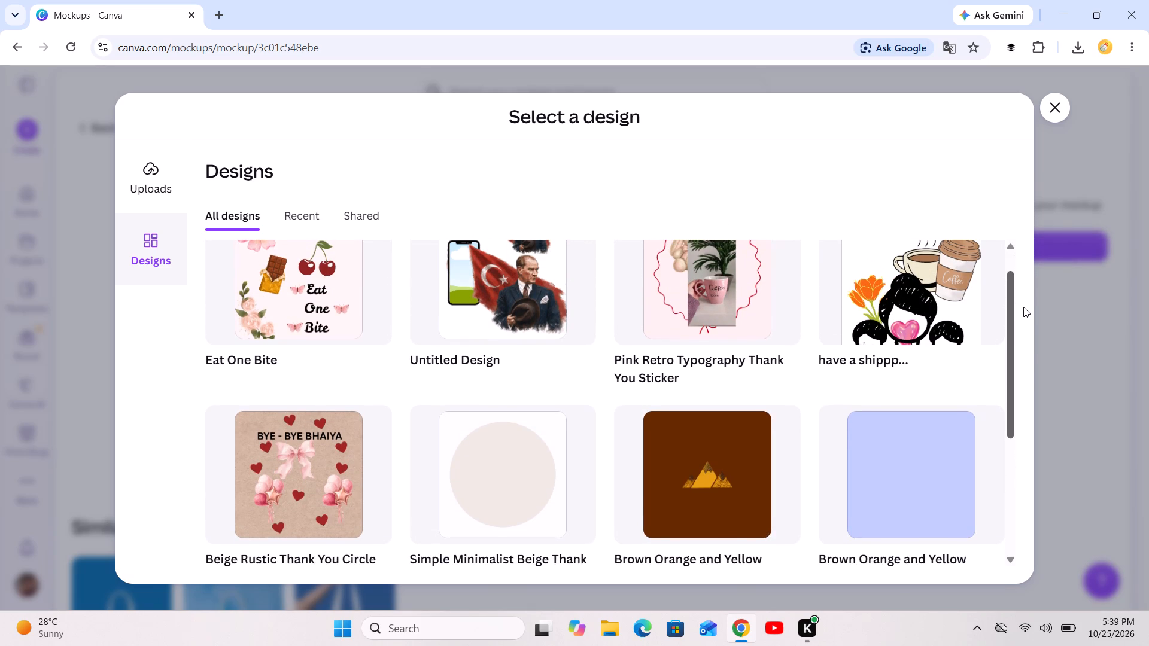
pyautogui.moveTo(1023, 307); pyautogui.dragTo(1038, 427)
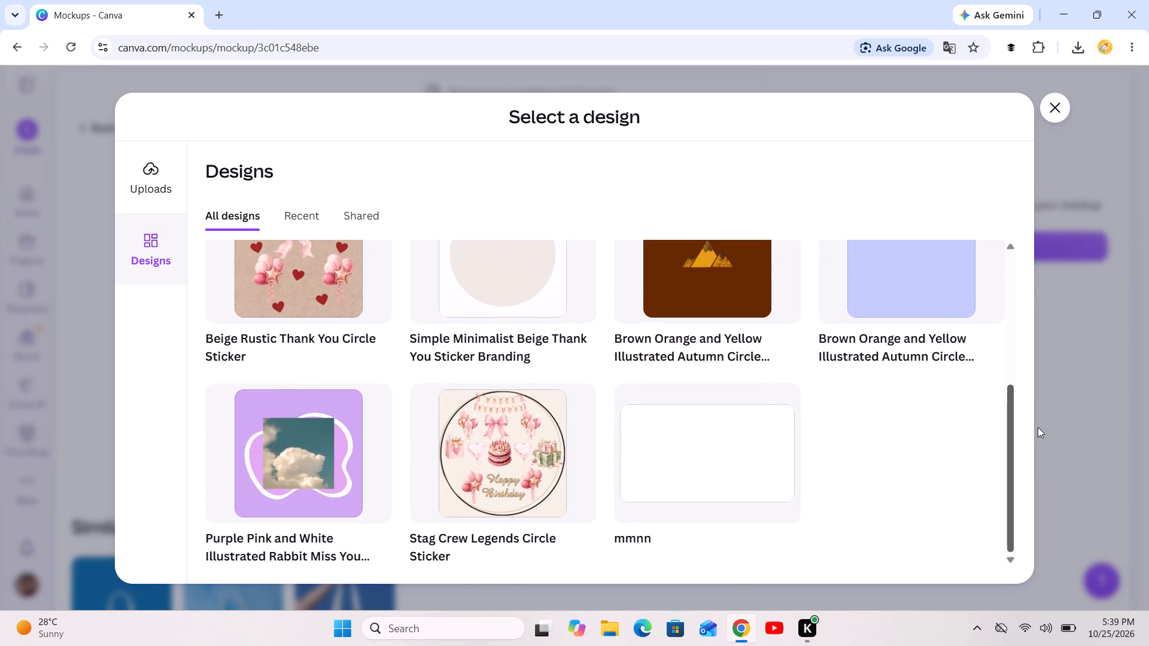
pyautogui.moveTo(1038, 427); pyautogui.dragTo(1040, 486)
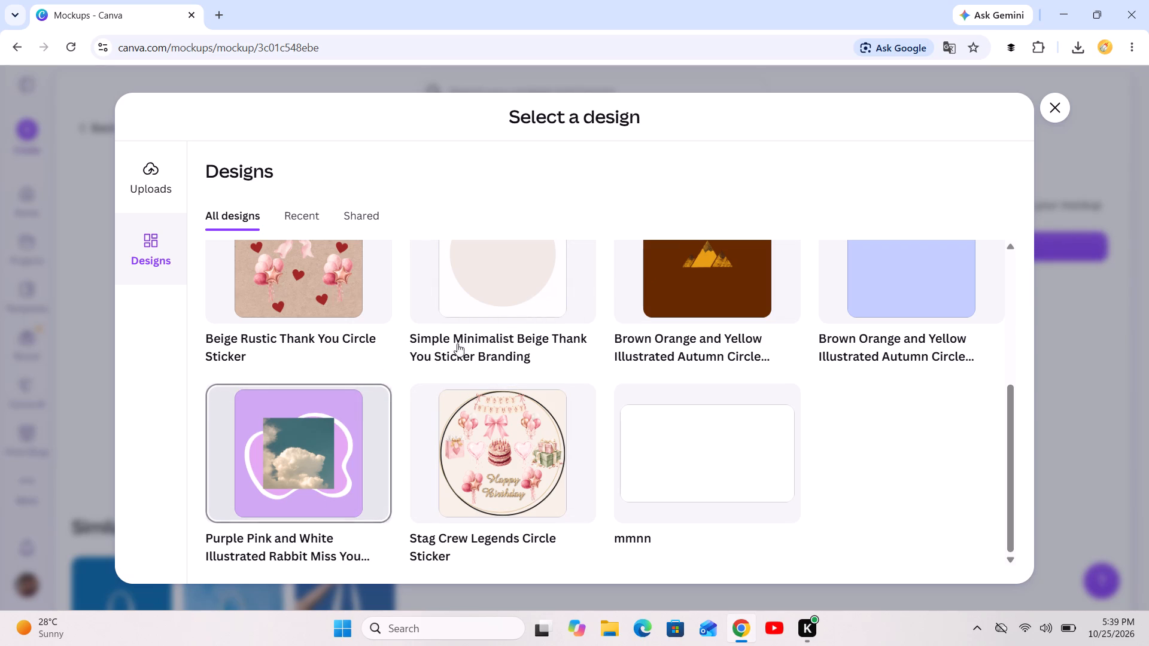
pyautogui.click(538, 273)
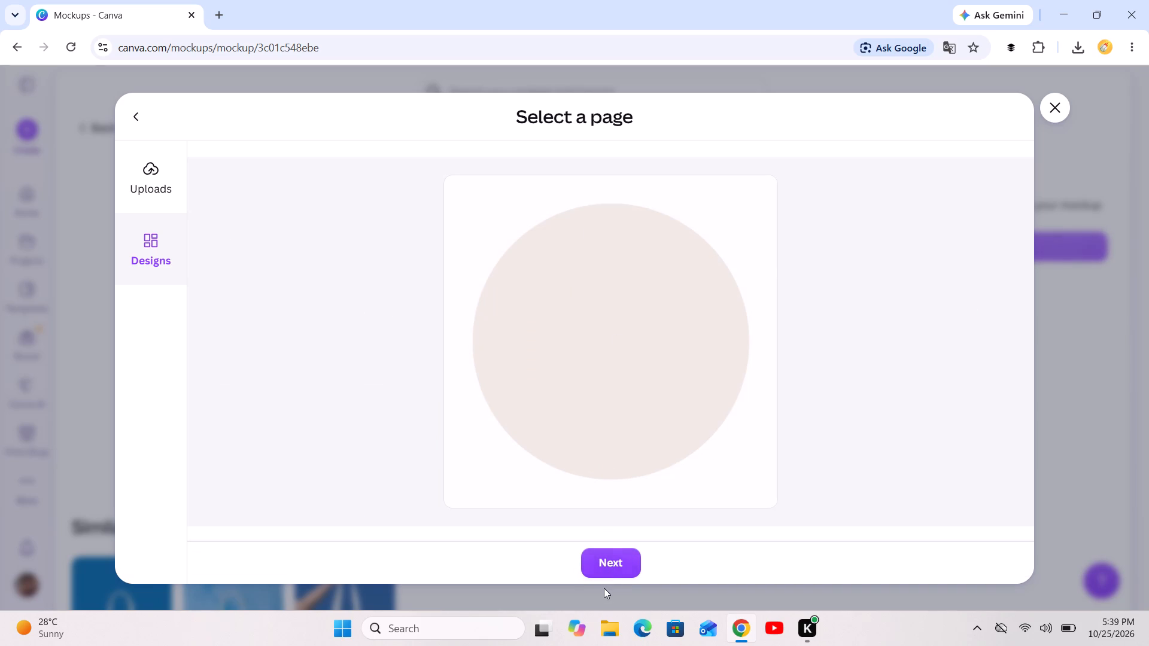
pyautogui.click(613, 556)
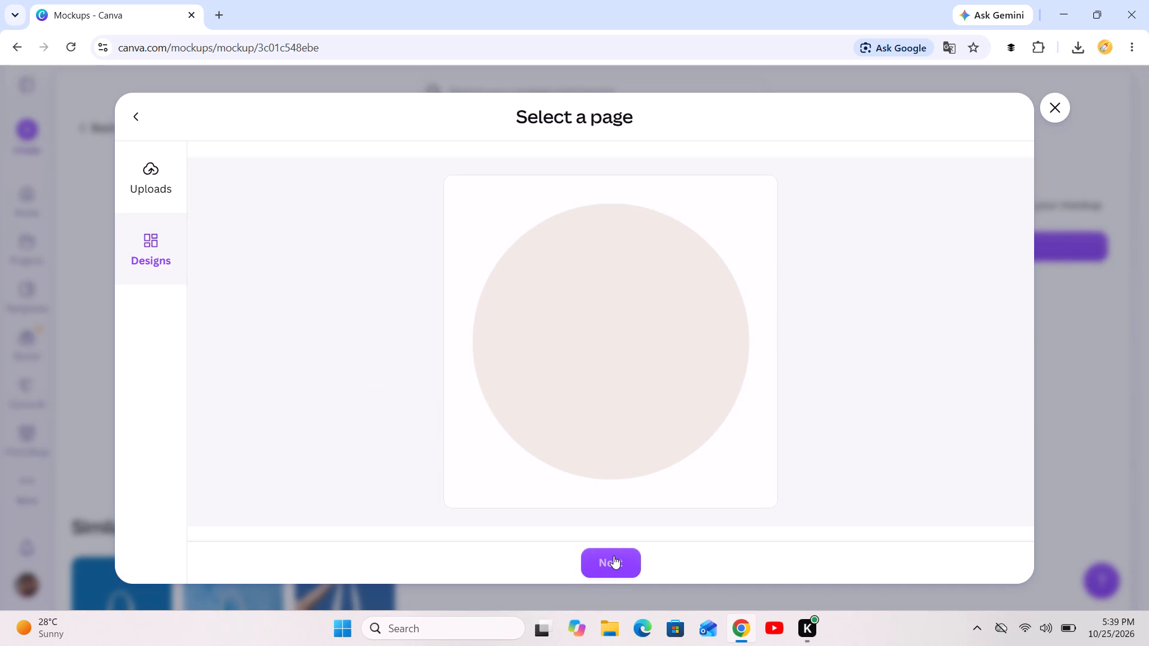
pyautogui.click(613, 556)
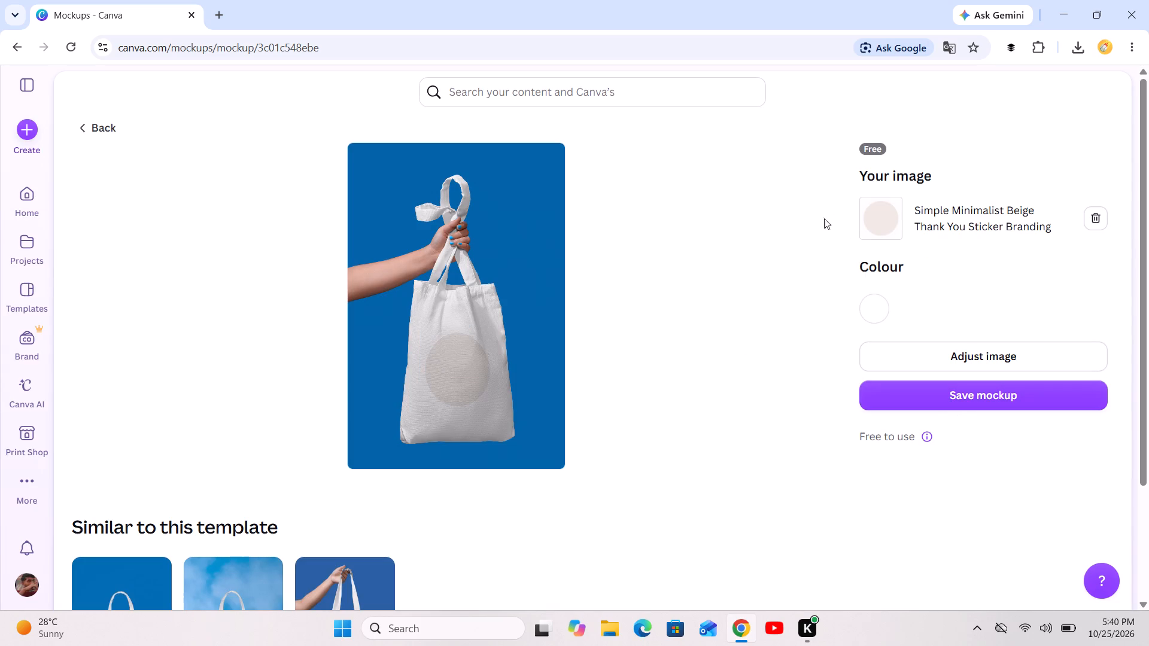
# Save the hand-held tote bag mockup carrying the Simple Minimalist Beige Thank You Sticker Branding design.
pyautogui.click(868, 309)
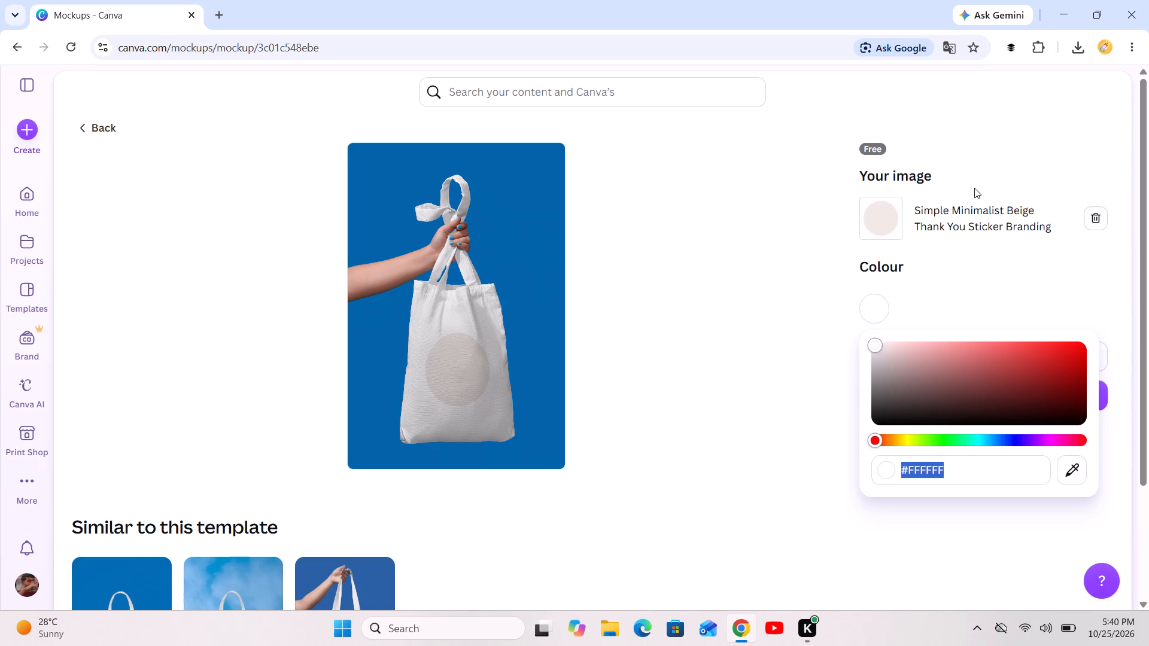
pyautogui.moveTo(998, 190); pyautogui.dragTo(924, 409)
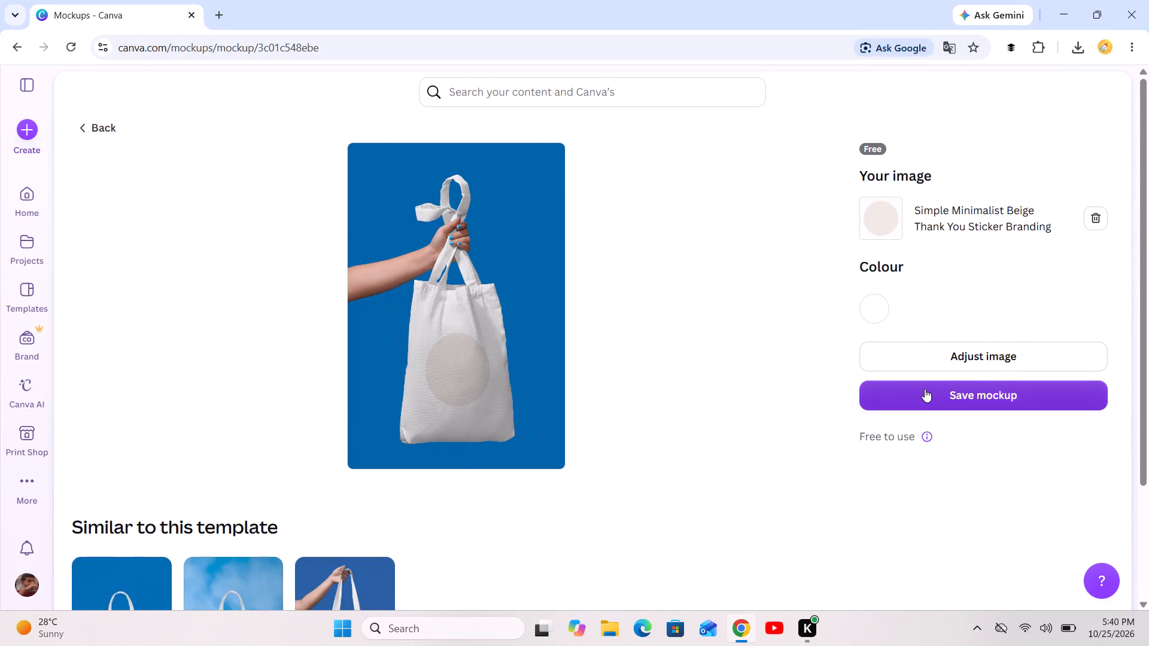
pyautogui.click(925, 389)
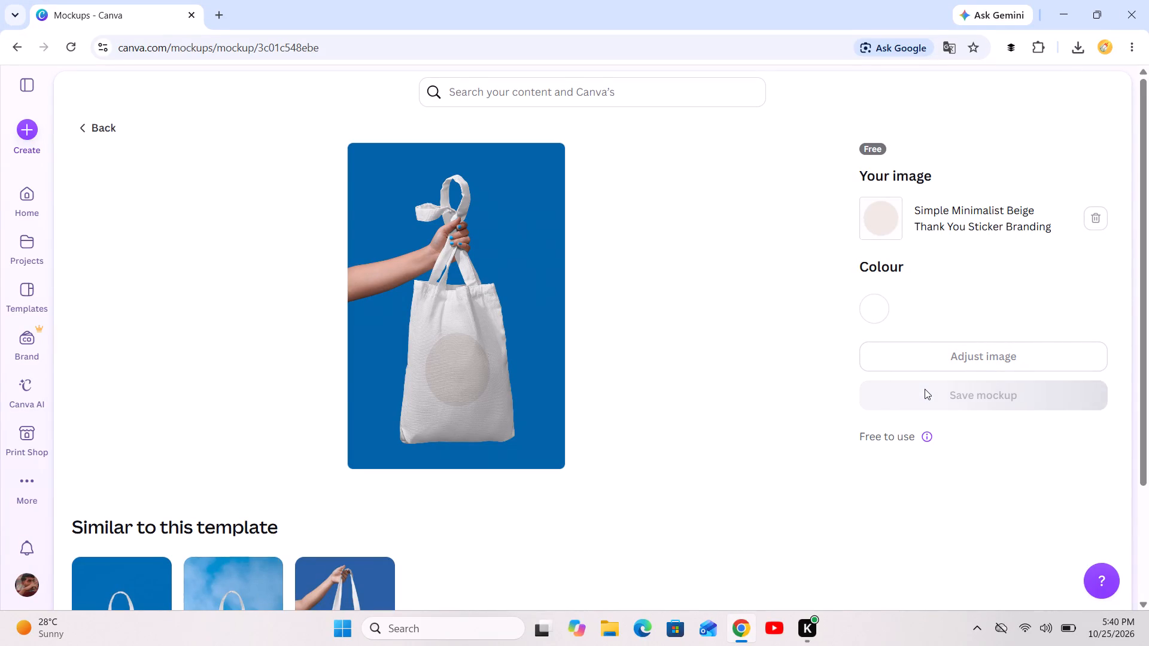
pyautogui.click(929, 362)
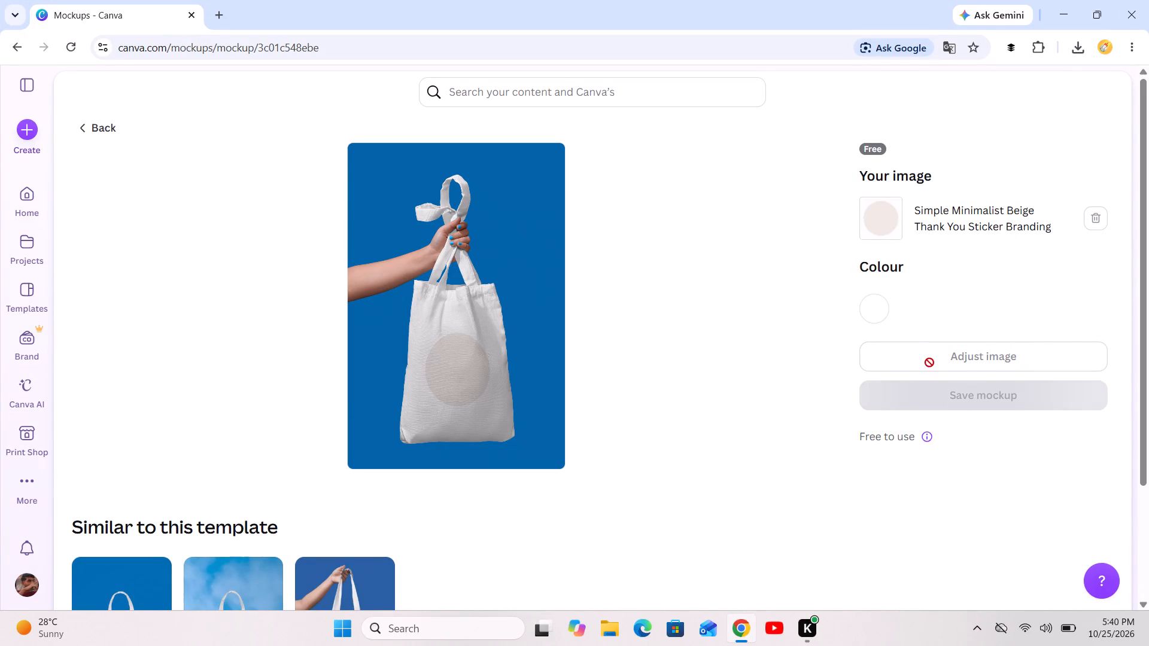
pyautogui.click(929, 358)
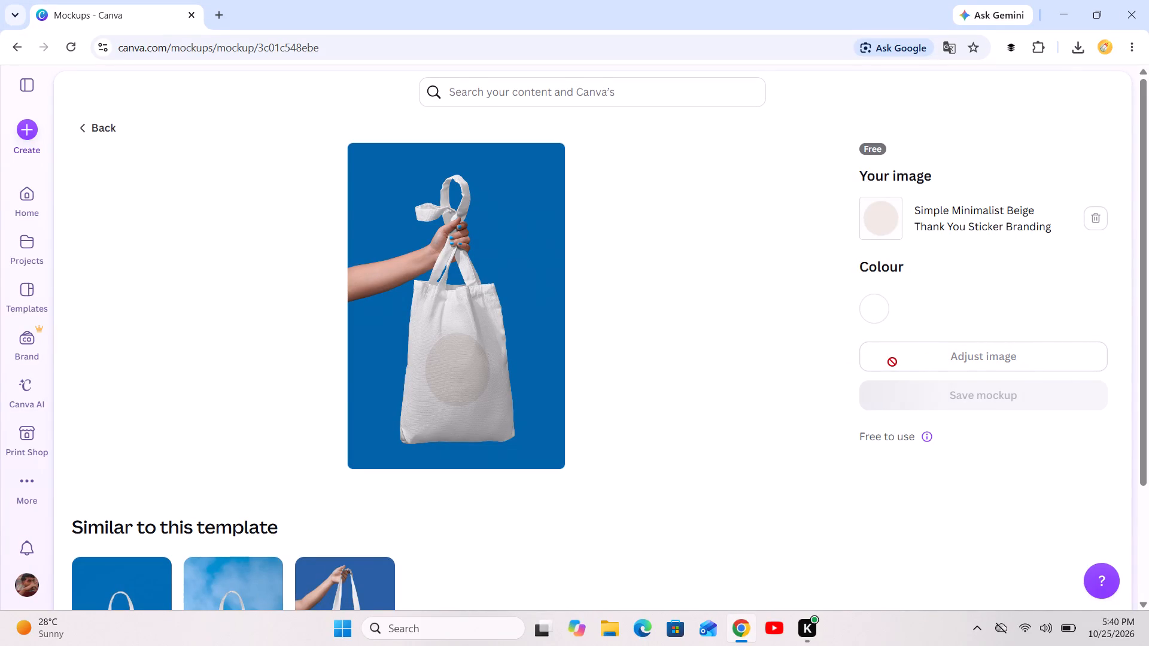
pyautogui.click(881, 208)
pyautogui.click(1098, 212)
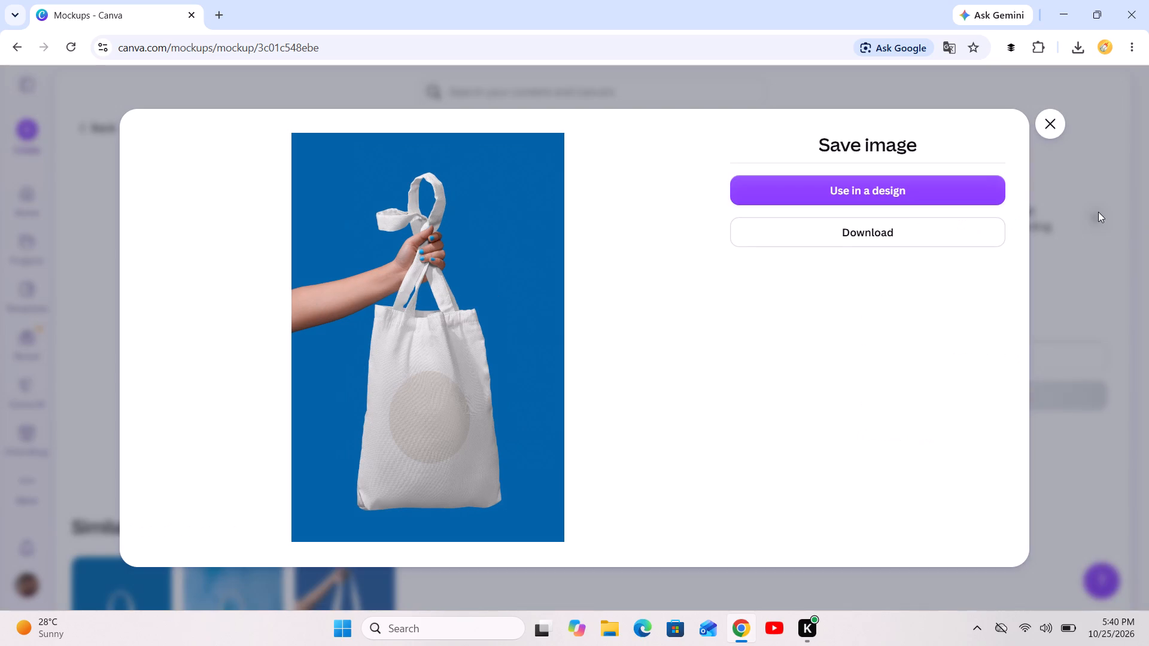
# Search the design types for using the saved mockup in a design with "birthday", and close the save dialog without choosing one.
pyautogui.click(938, 191)
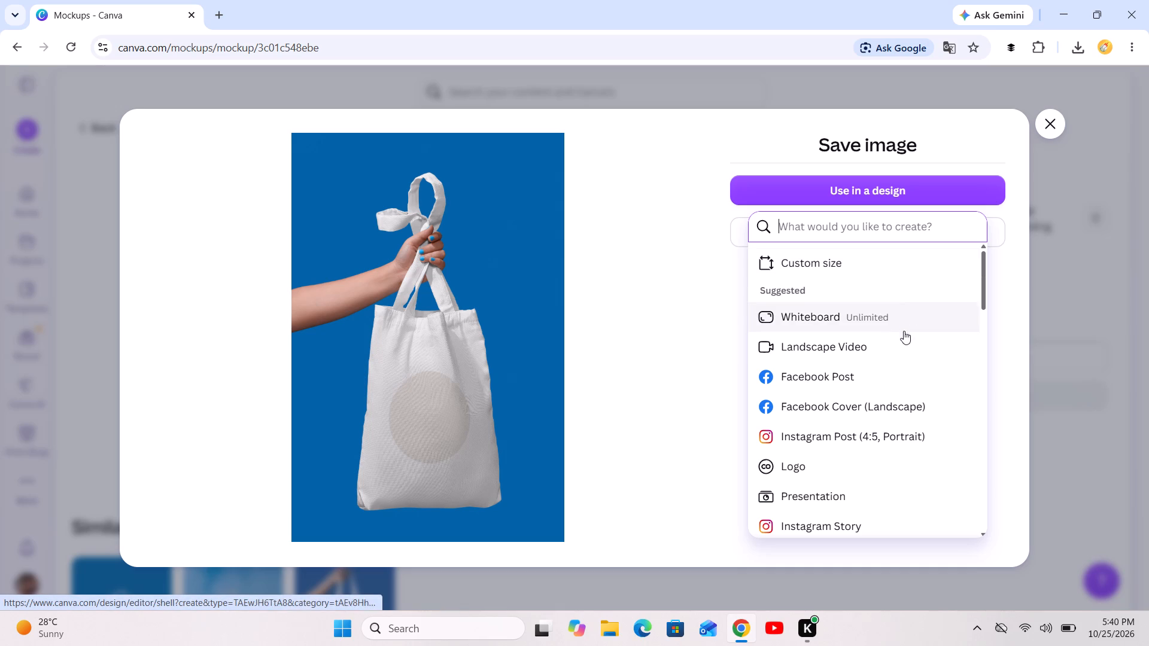
pyautogui.click(916, 228)
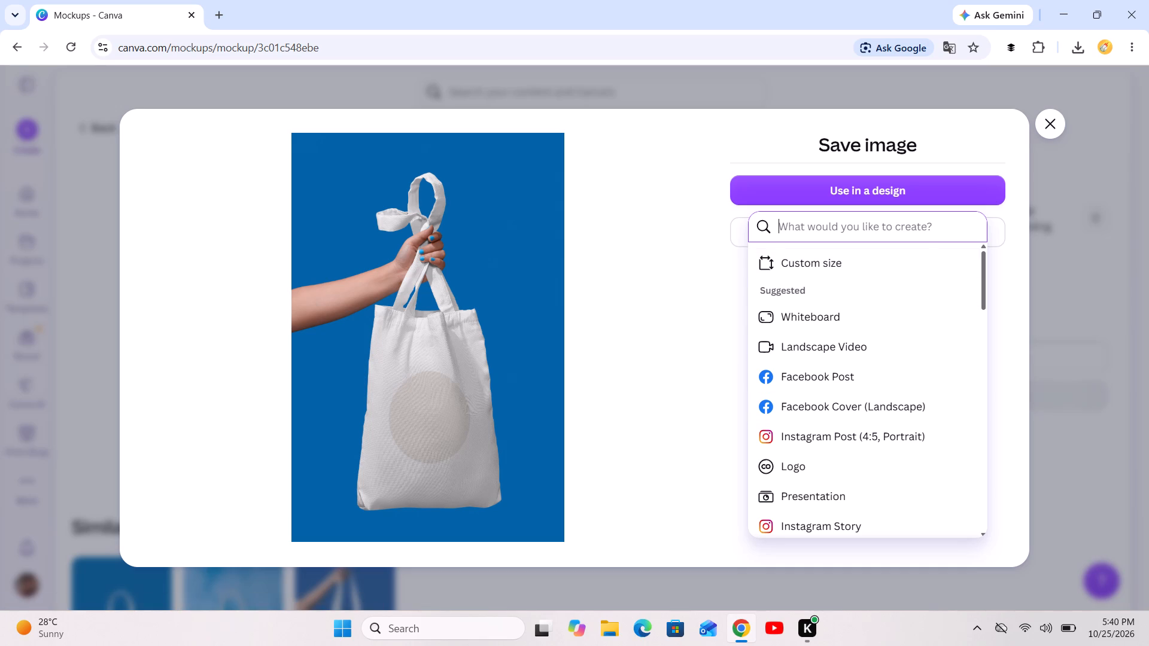
pyautogui.click(916, 228)
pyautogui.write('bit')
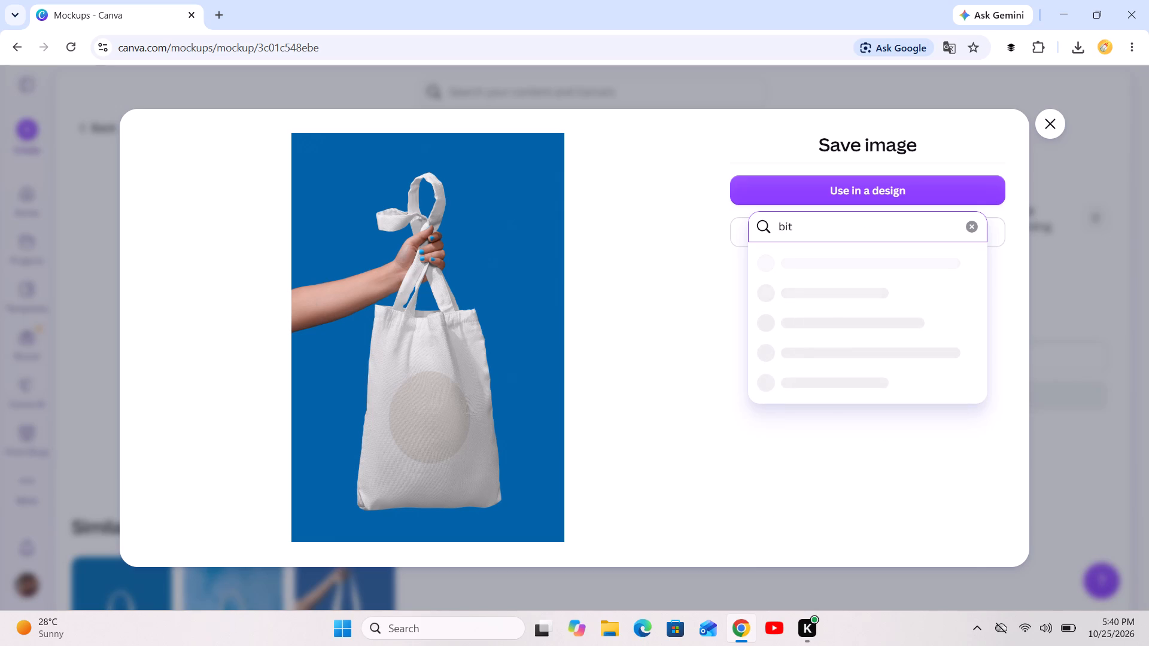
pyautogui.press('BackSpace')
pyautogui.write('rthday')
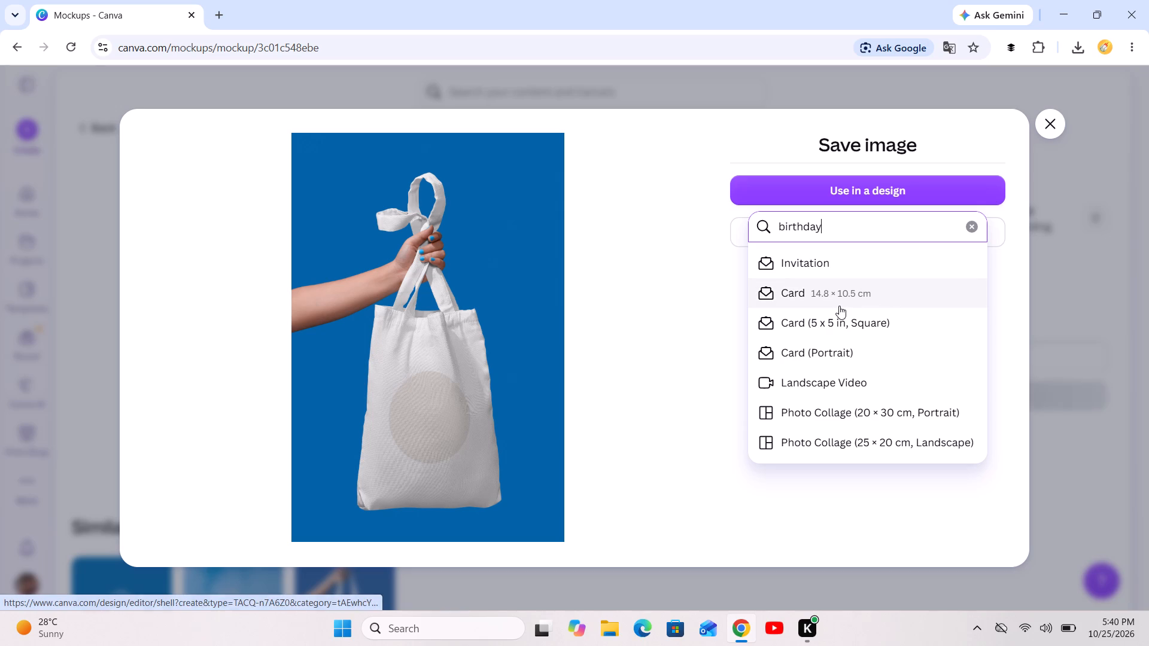
pyautogui.click(1043, 119)
pyautogui.click(1043, 119)
pyautogui.moveTo(1043, 119); pyautogui.dragTo(41, 273)
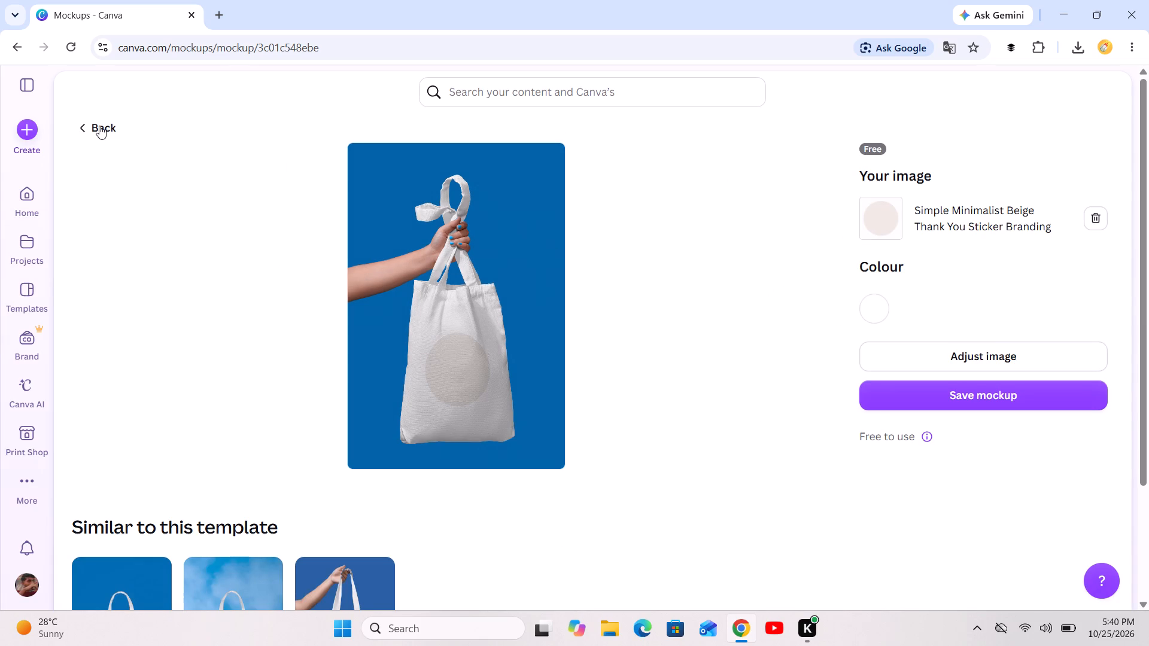
# Return to the Accessories mockup collection.
pyautogui.click(99, 126)
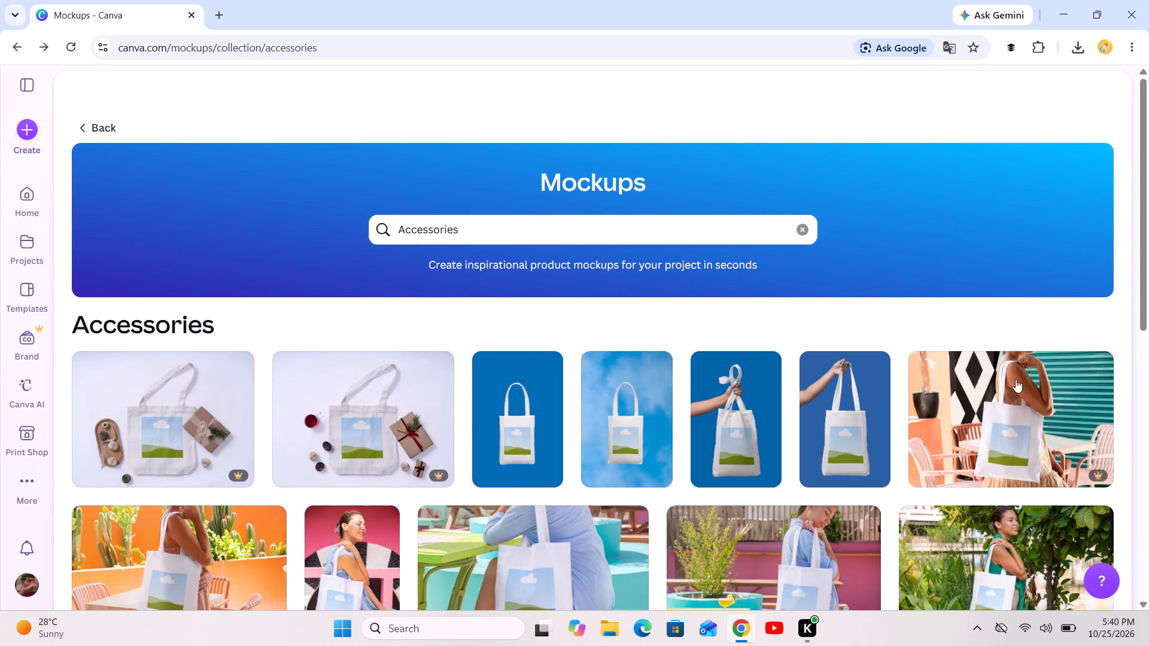
# Open the mockup of a hand holding up a white tote bag by its long unknotted straps against blue.
pyautogui.click(850, 437)
pyautogui.press('Down')
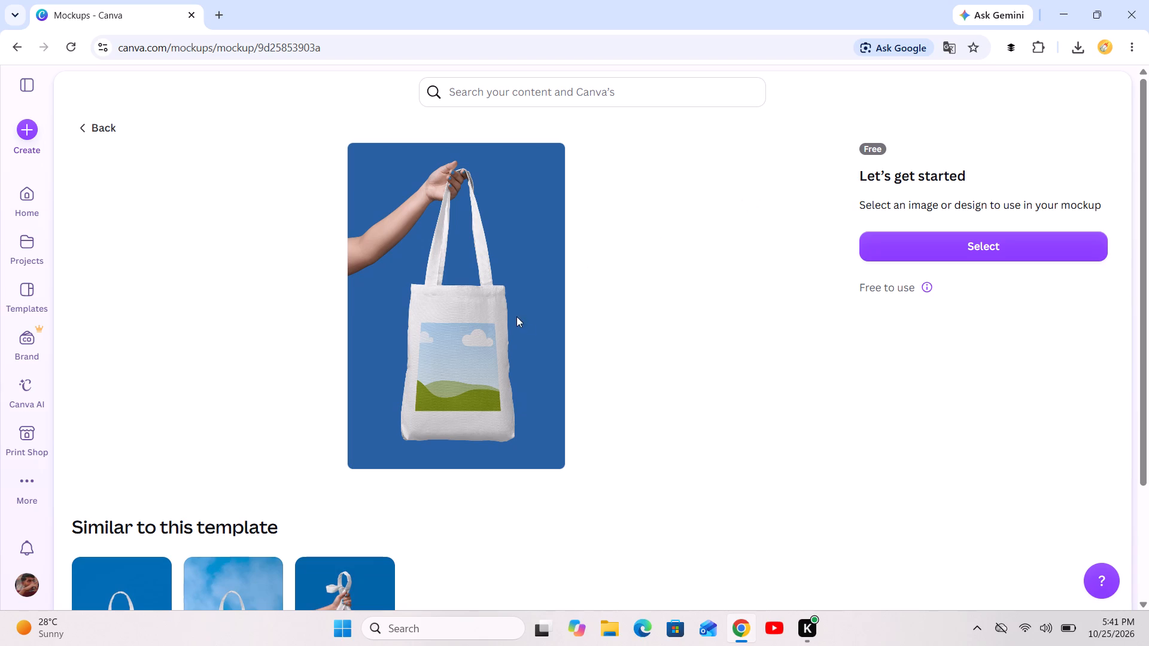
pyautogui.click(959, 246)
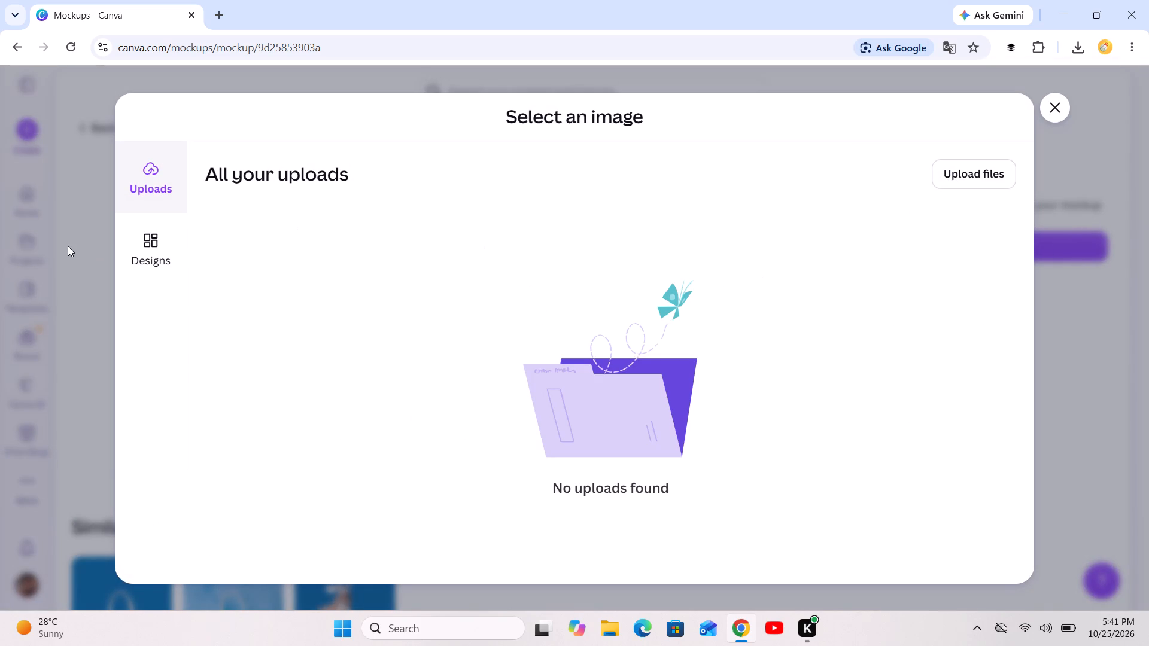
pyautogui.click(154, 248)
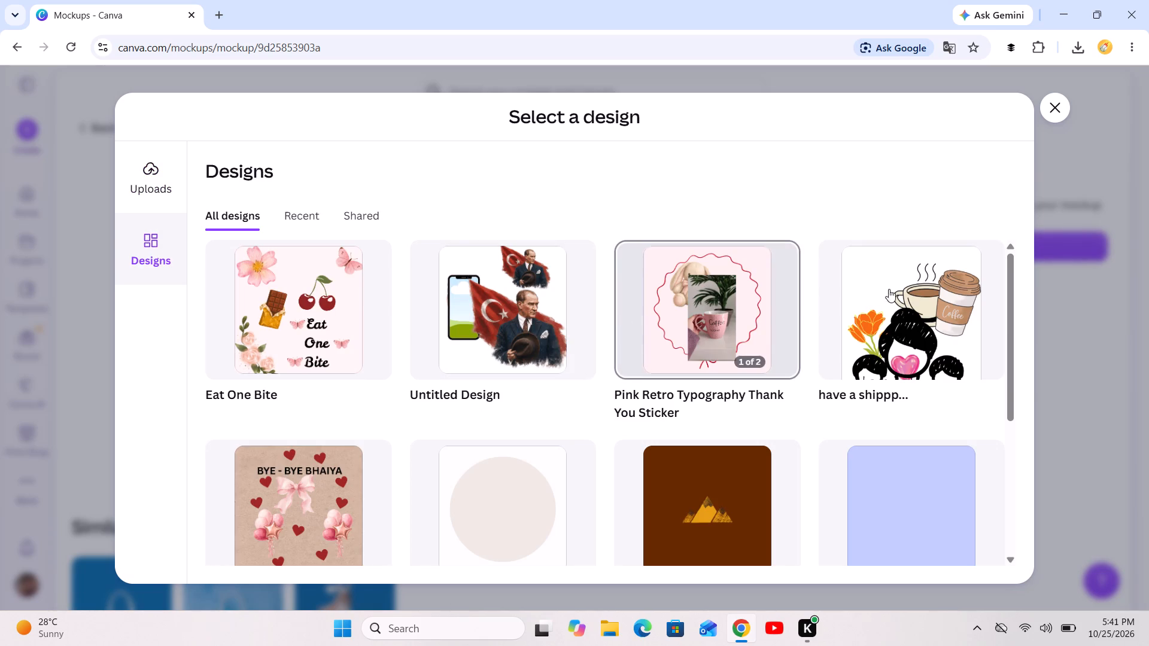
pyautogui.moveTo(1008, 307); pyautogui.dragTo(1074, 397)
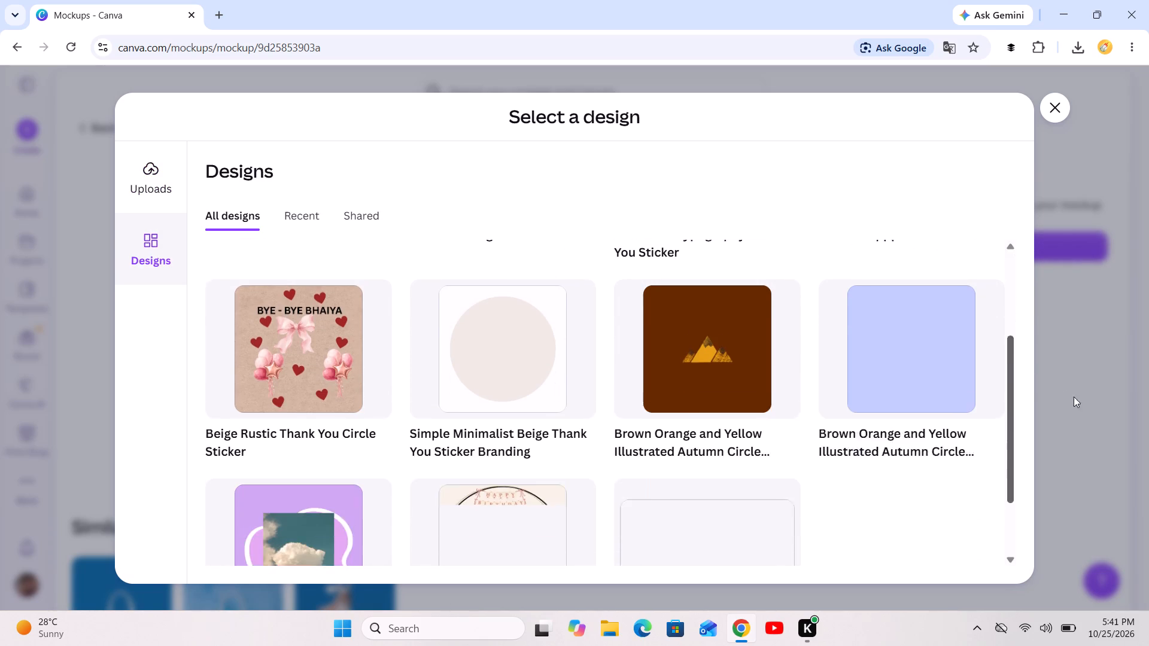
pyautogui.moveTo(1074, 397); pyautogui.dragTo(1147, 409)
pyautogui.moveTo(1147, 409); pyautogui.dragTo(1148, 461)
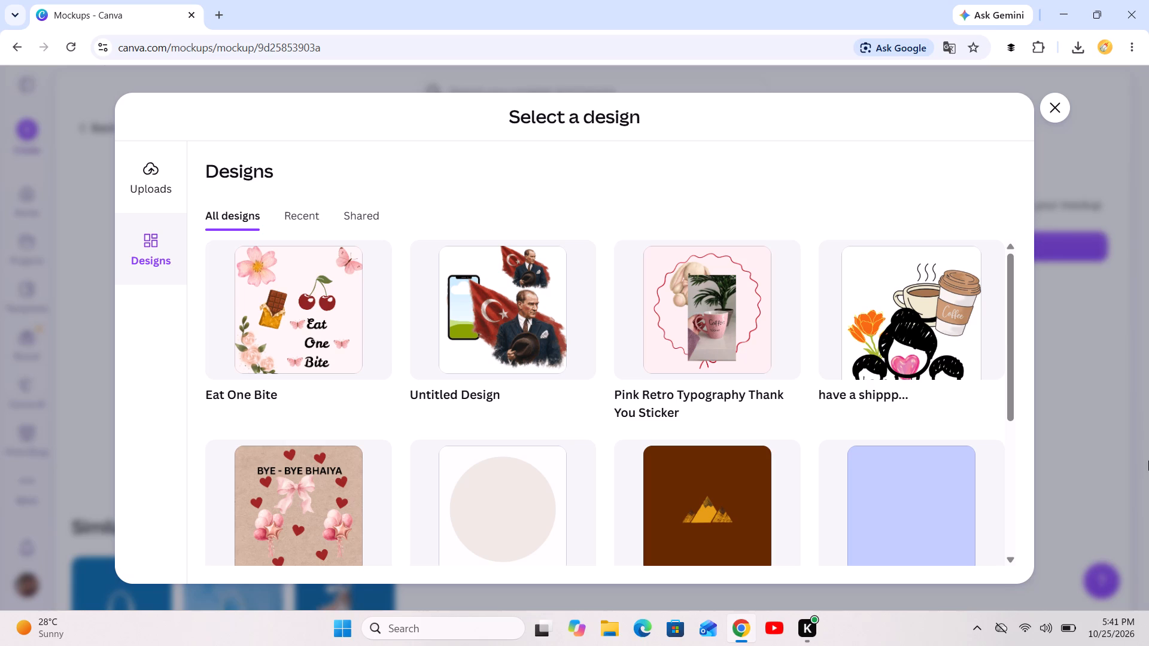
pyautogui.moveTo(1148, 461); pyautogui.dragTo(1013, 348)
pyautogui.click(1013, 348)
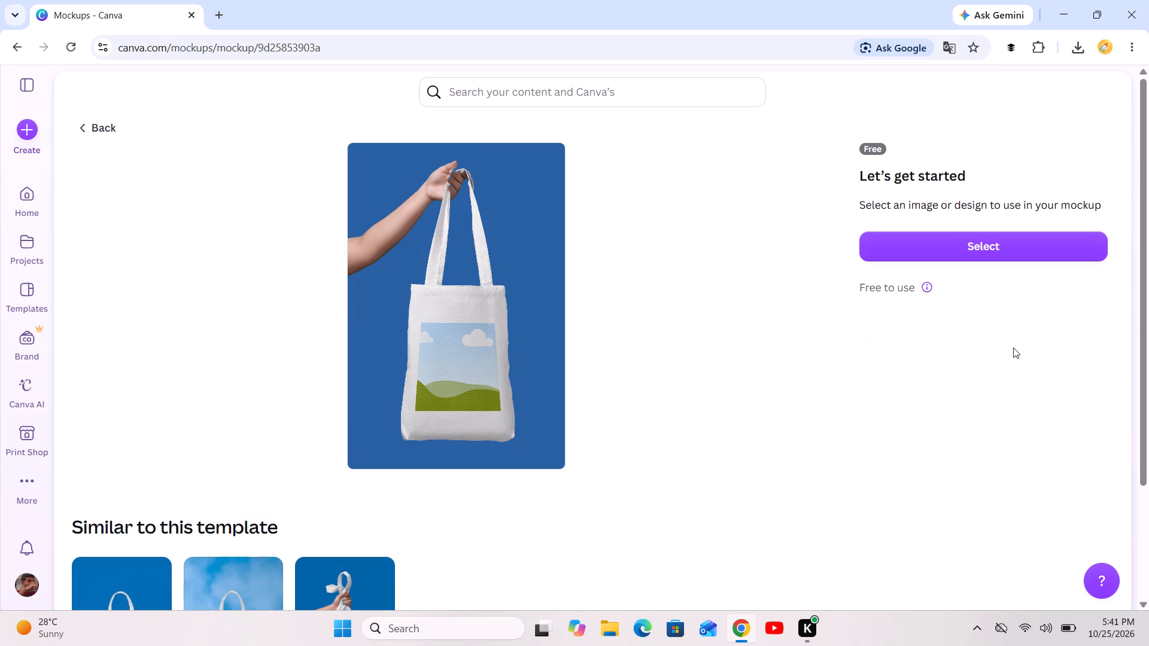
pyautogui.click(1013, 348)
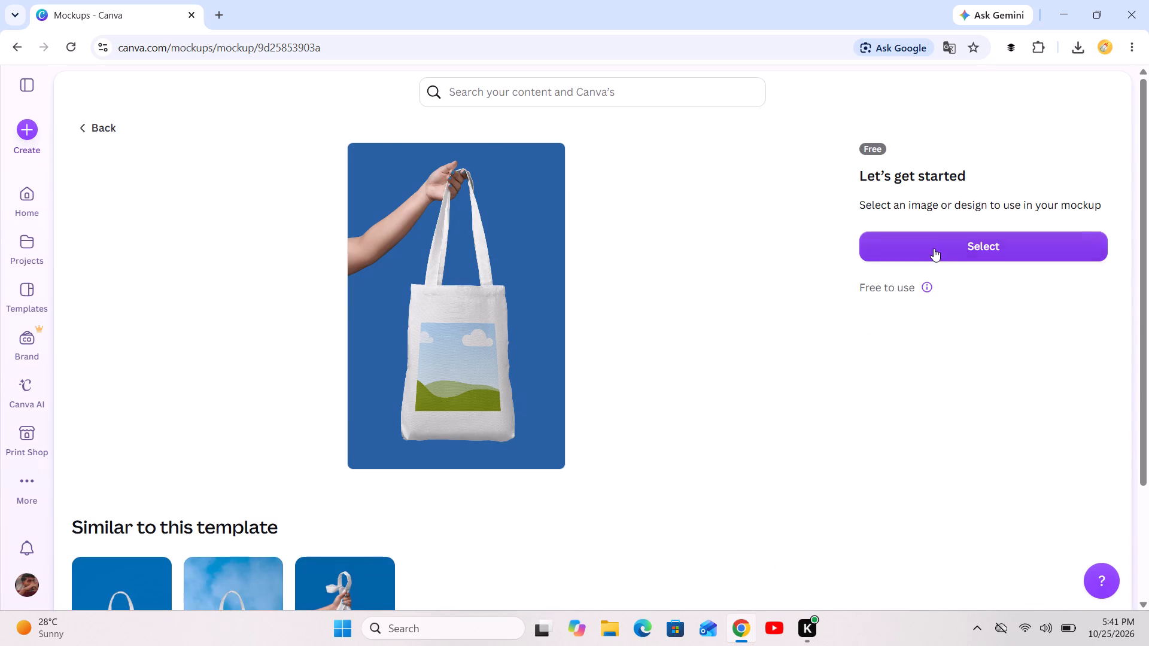
# Place the Stag Crew Legends Circle Sticker birthday design on the white tote bag mockup.
pyautogui.click(932, 248)
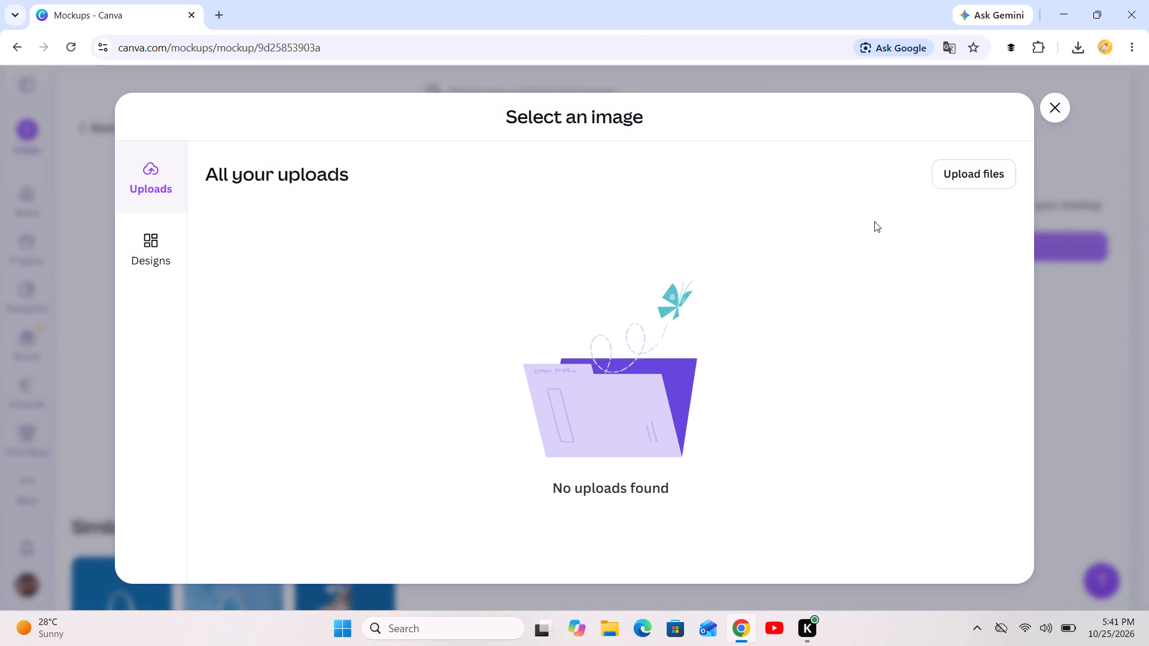
pyautogui.click(150, 257)
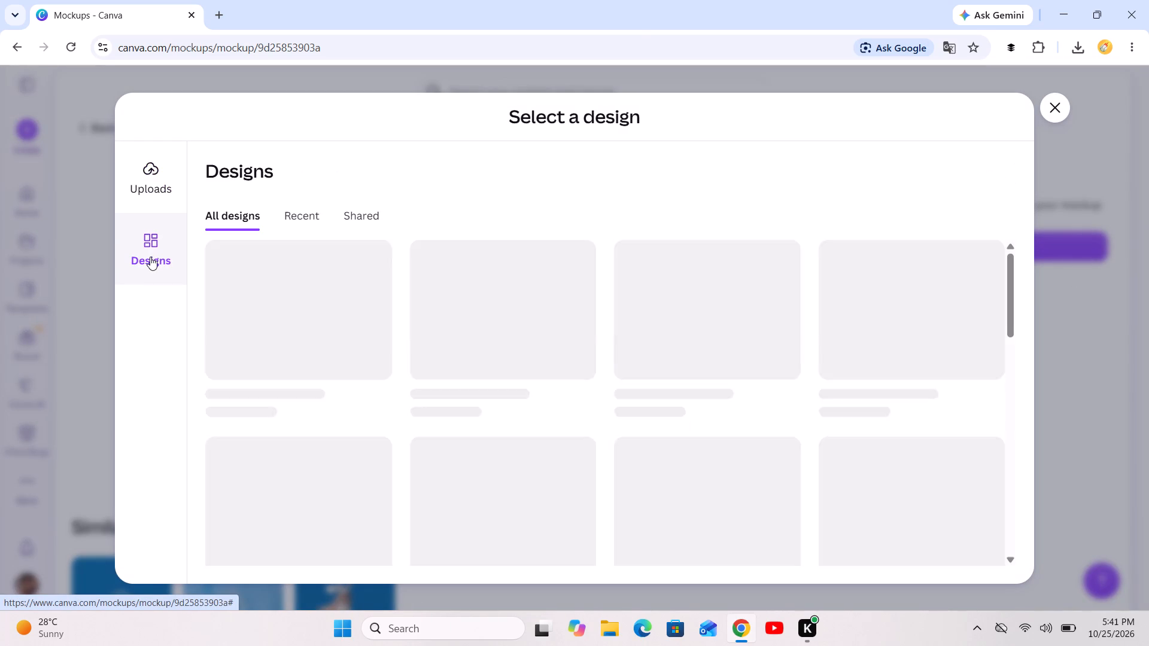
pyautogui.press('Down')
pyautogui.press('Down')
pyautogui.press('Down')
pyautogui.press('Down')
pyautogui.press('Down')
pyautogui.press('Down')
pyautogui.press('Down')
pyautogui.press('Down')
pyautogui.press('Down')
pyautogui.press('Down')
pyautogui.press('Down')
pyautogui.press('Down')
pyautogui.press('Down')
pyautogui.press('Down')
pyautogui.press('Down')
pyautogui.press('Down')
pyautogui.press('Down')
pyautogui.press('Down')
pyautogui.press('Down')
pyautogui.press('Down')
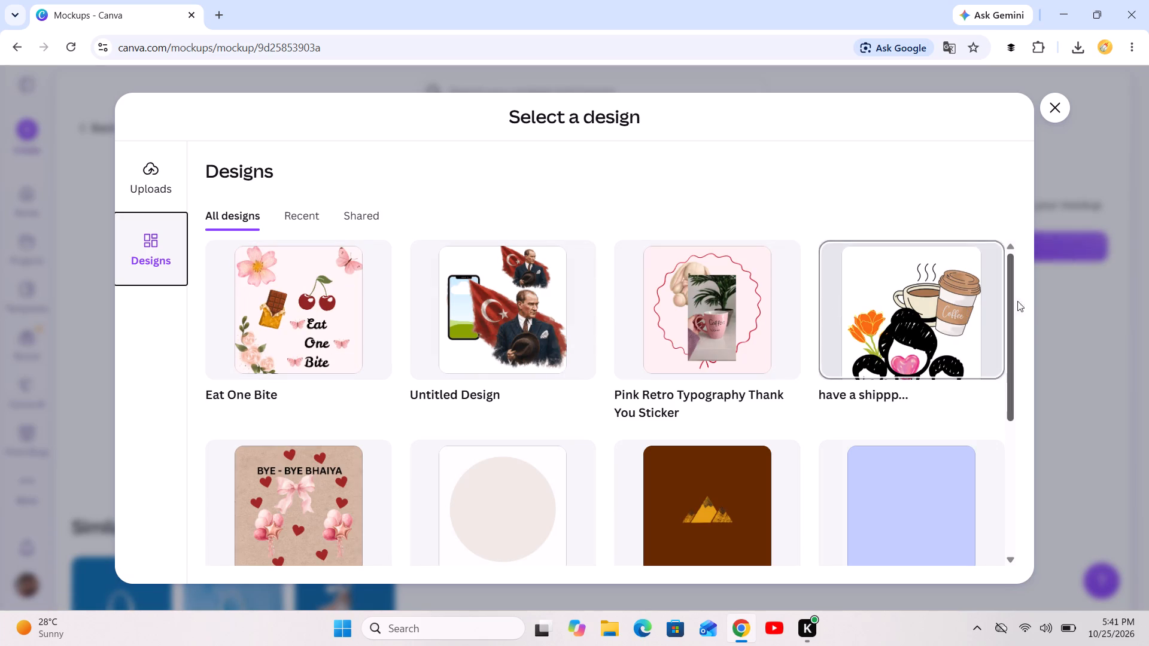
pyautogui.moveTo(1013, 294); pyautogui.dragTo(1048, 341)
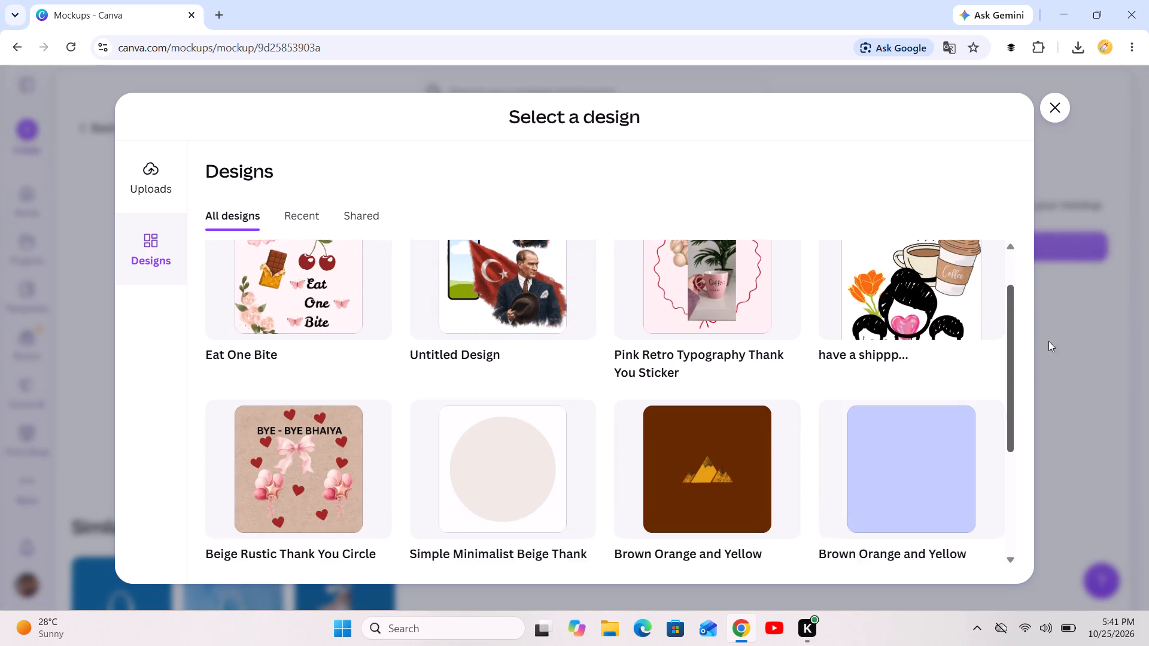
pyautogui.moveTo(1048, 341); pyautogui.dragTo(1068, 422)
pyautogui.click(497, 471)
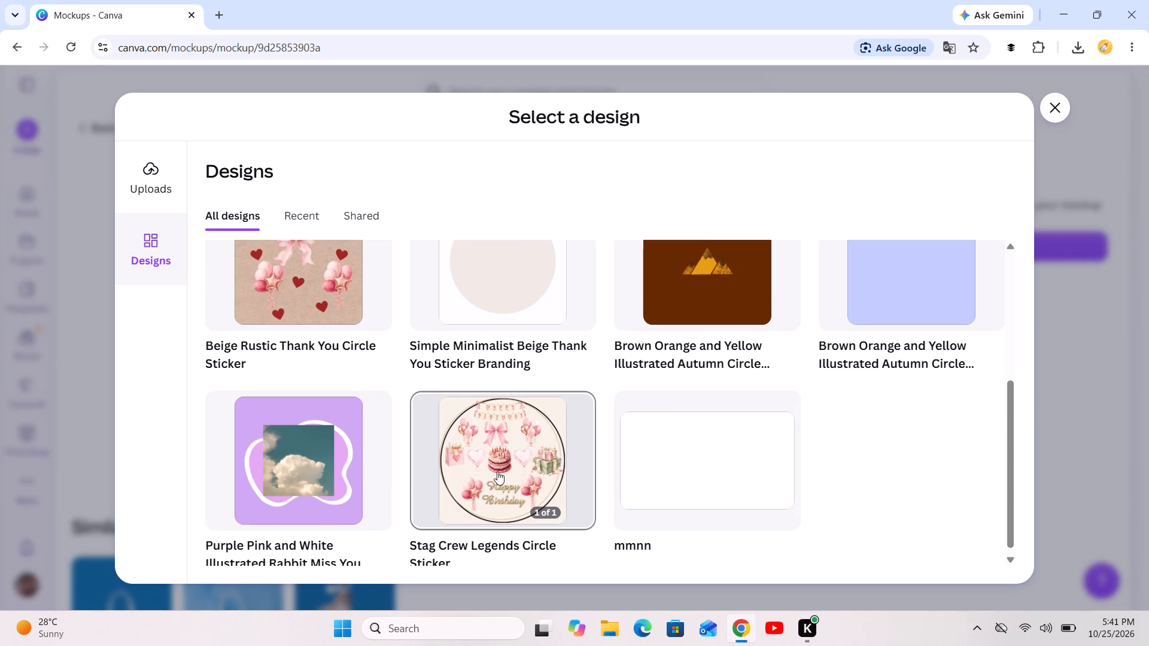
pyautogui.click(606, 568)
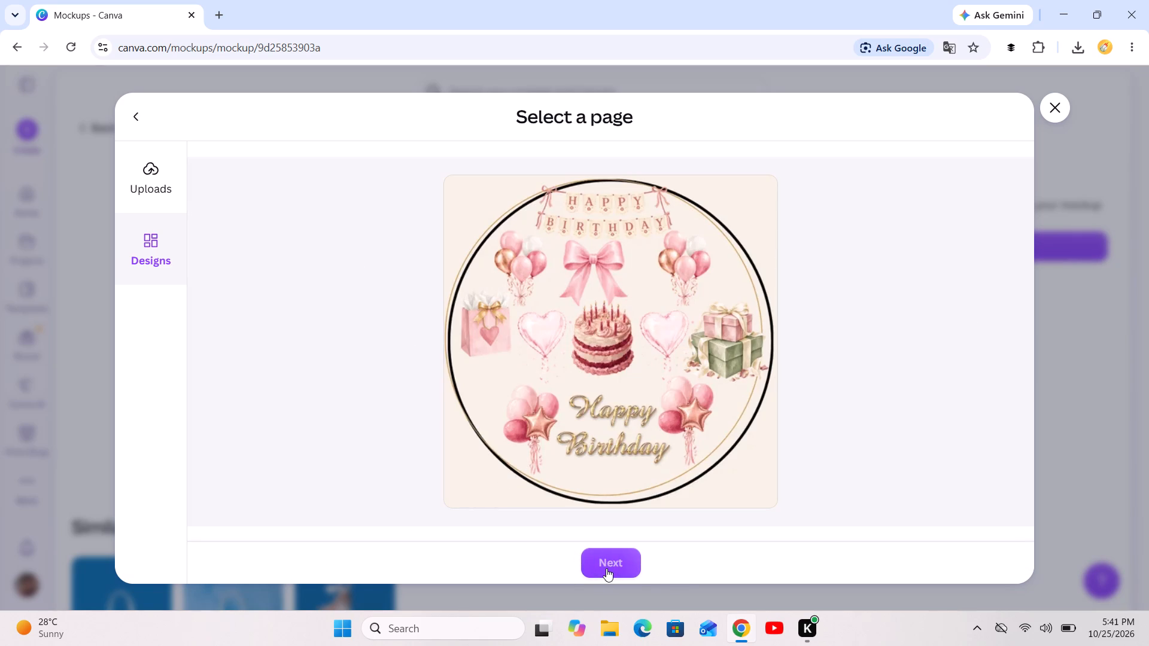
pyautogui.click(606, 568)
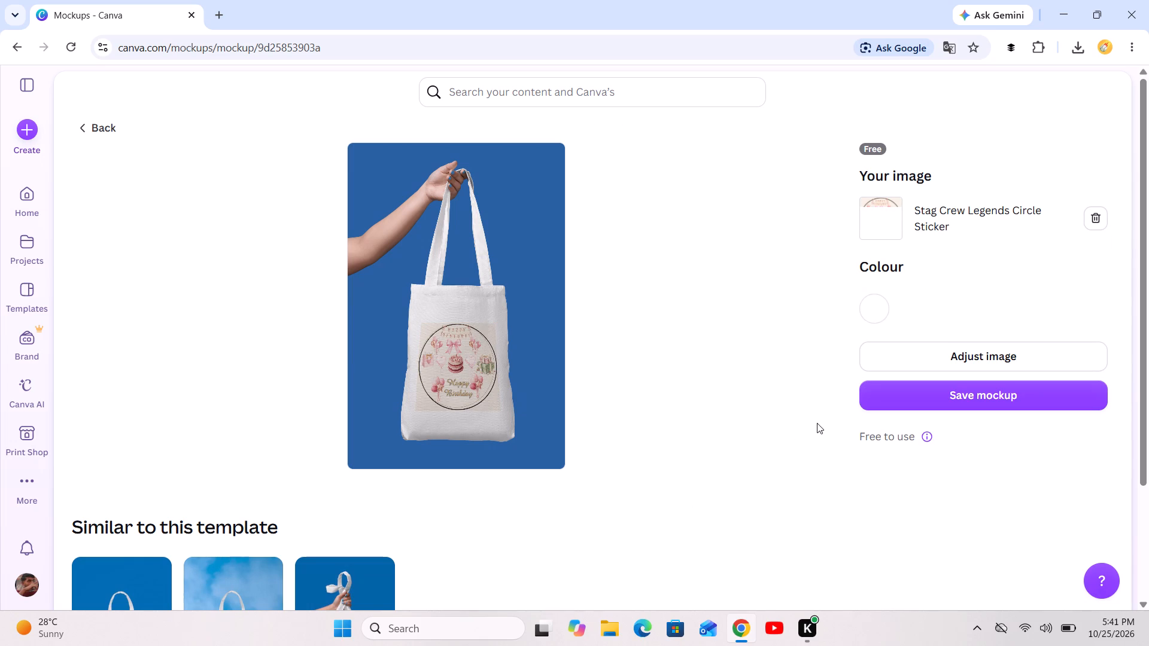
# Save the design's default image adjustments, then save and download the tote bag mockup.
pyautogui.click(919, 347)
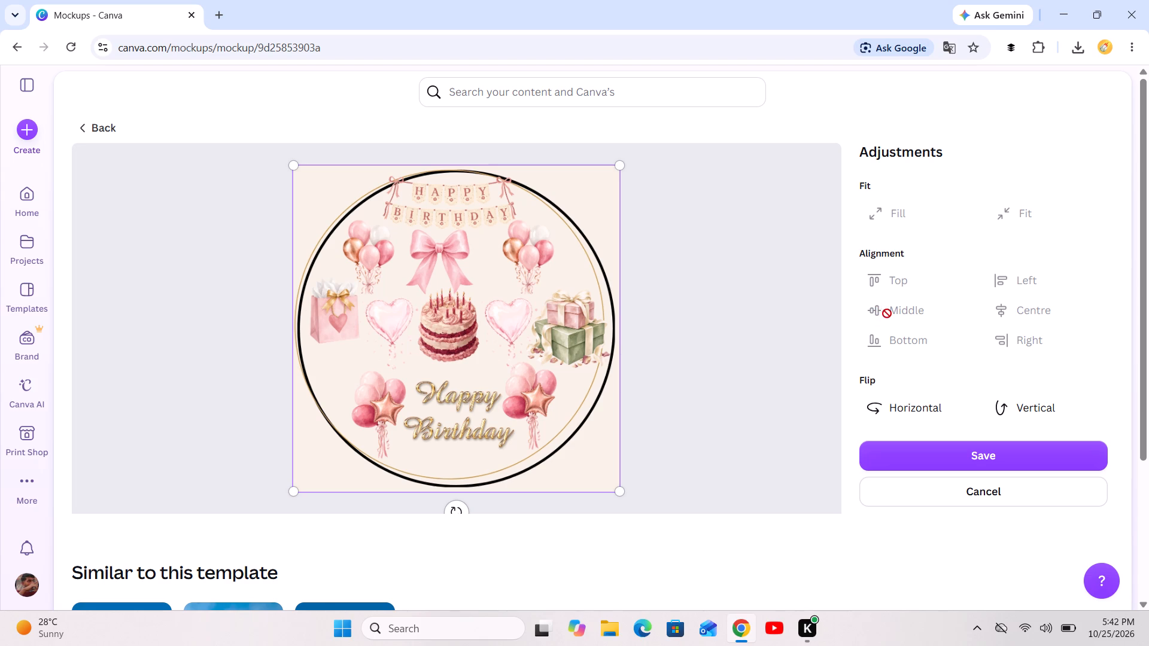
pyautogui.click(950, 456)
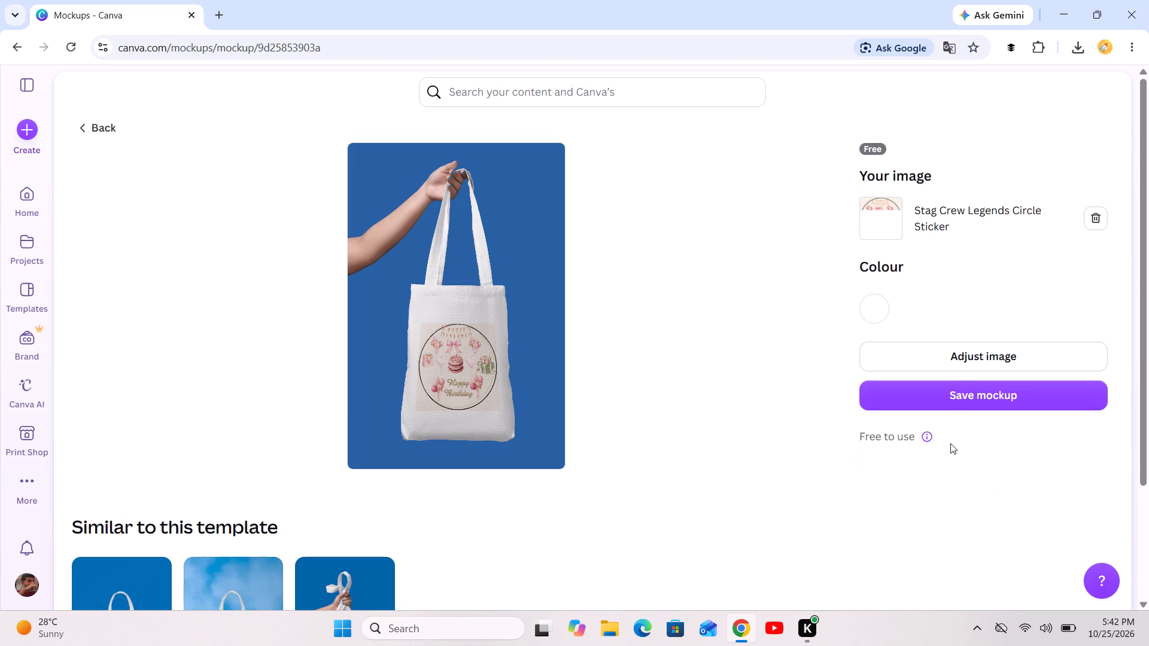
pyautogui.click(940, 401)
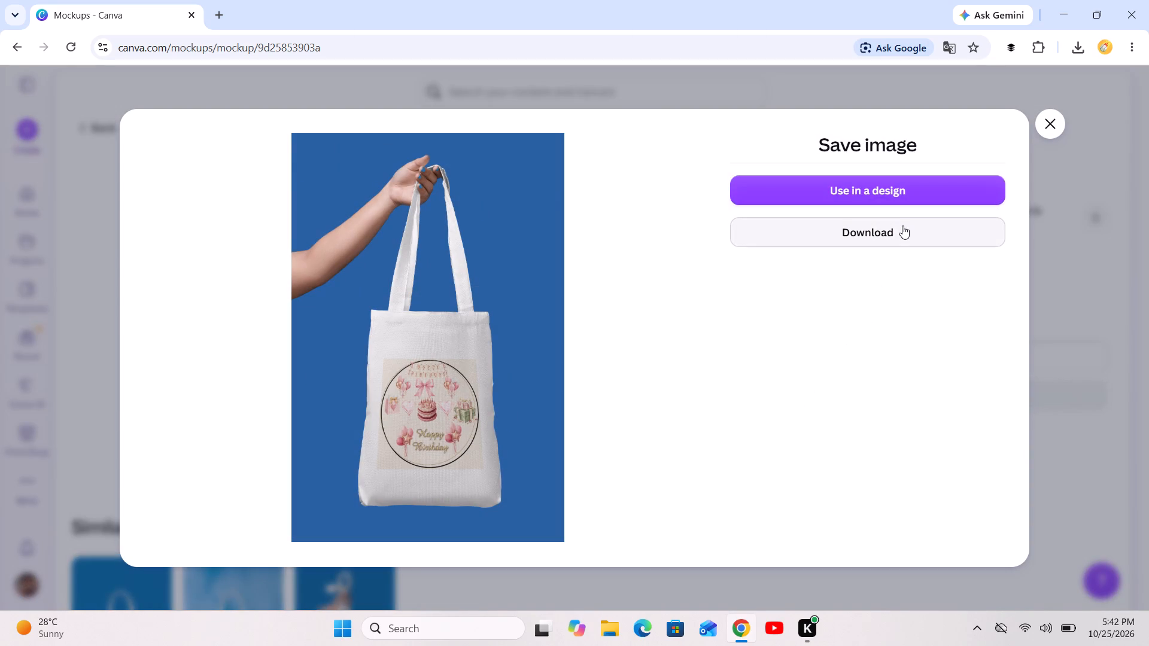
pyautogui.click(902, 226)
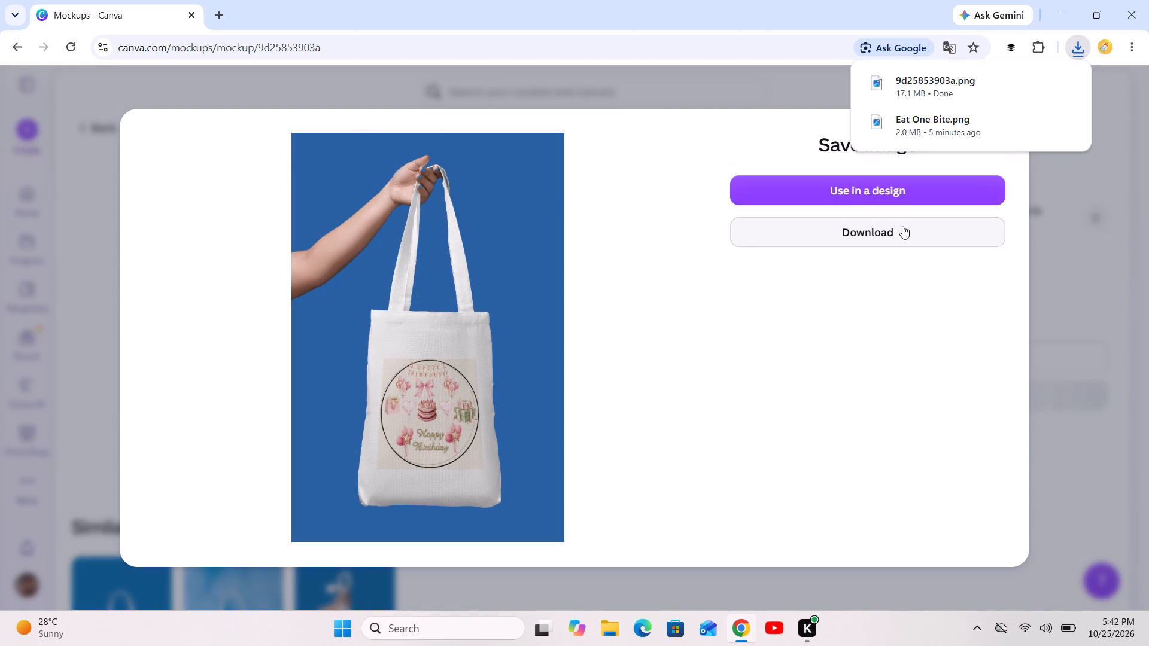
# View the previously downloaded Eat One Bite.png image and close it.
pyautogui.click(942, 120)
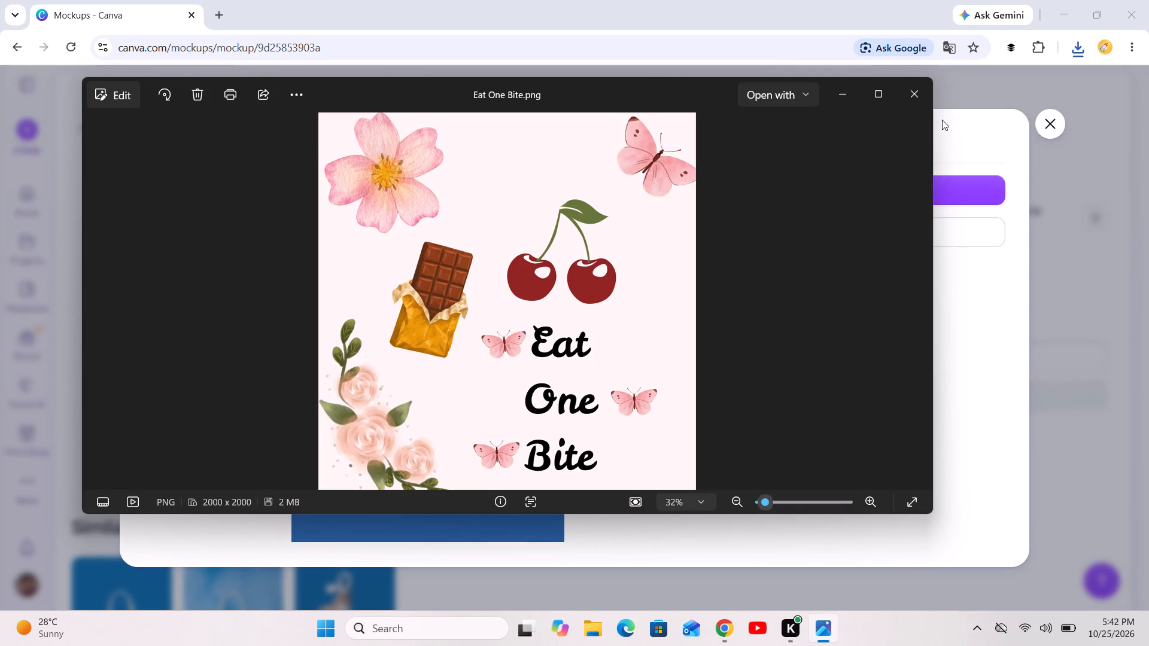
pyautogui.click(919, 99)
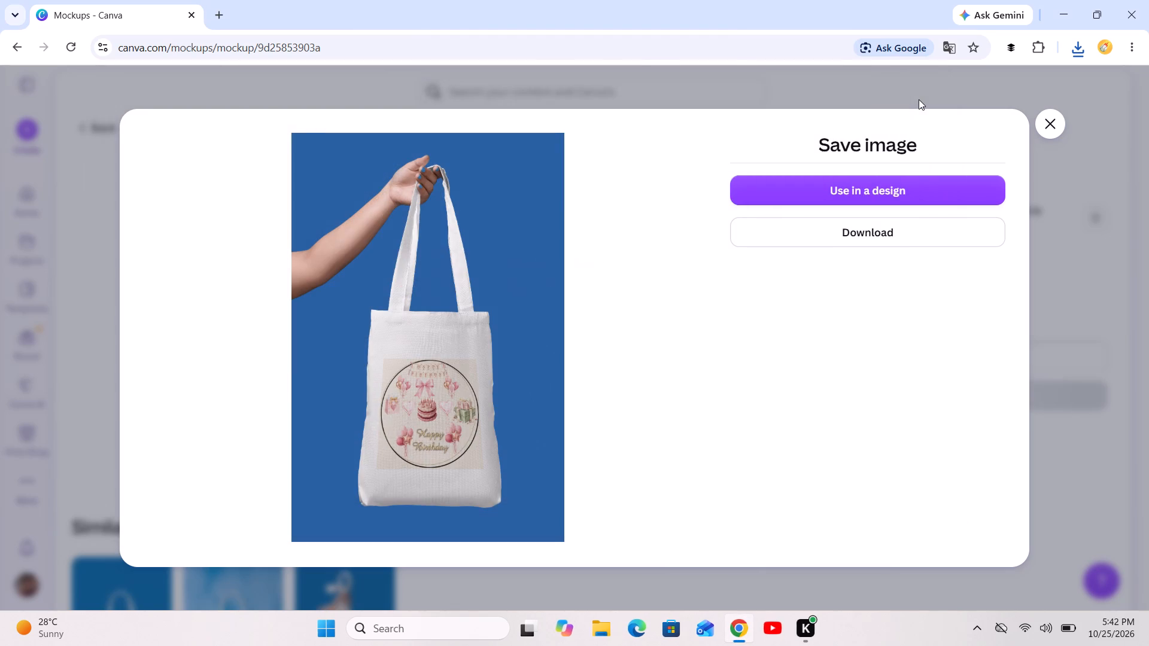
# Download the birthday tote bag mockup again and view the newly downloaded image.
pyautogui.click(931, 223)
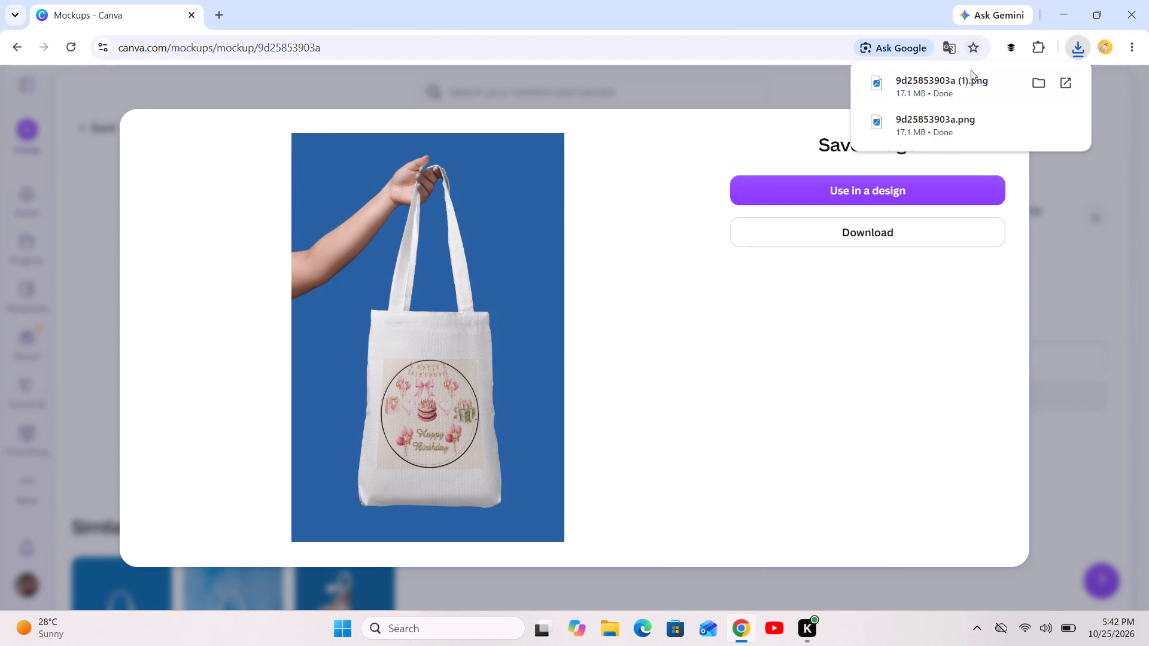
pyautogui.click(973, 80)
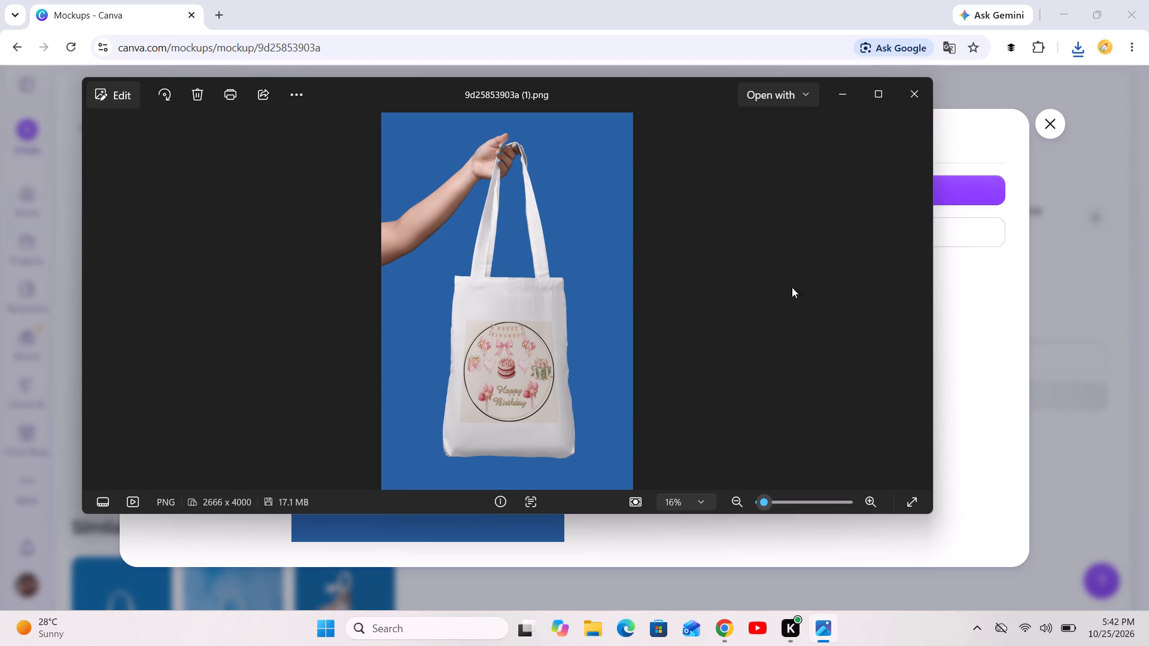
pyautogui.click(904, 90)
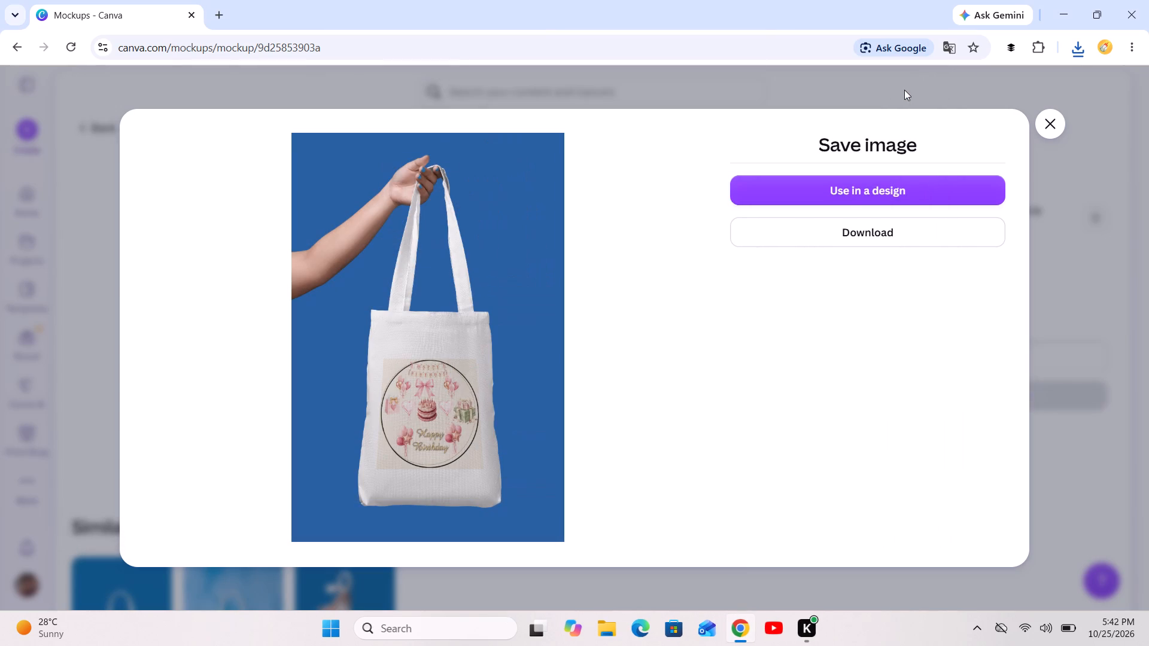
pyautogui.moveTo(880, 232); pyautogui.dragTo(855, 244)
pyautogui.click(855, 244)
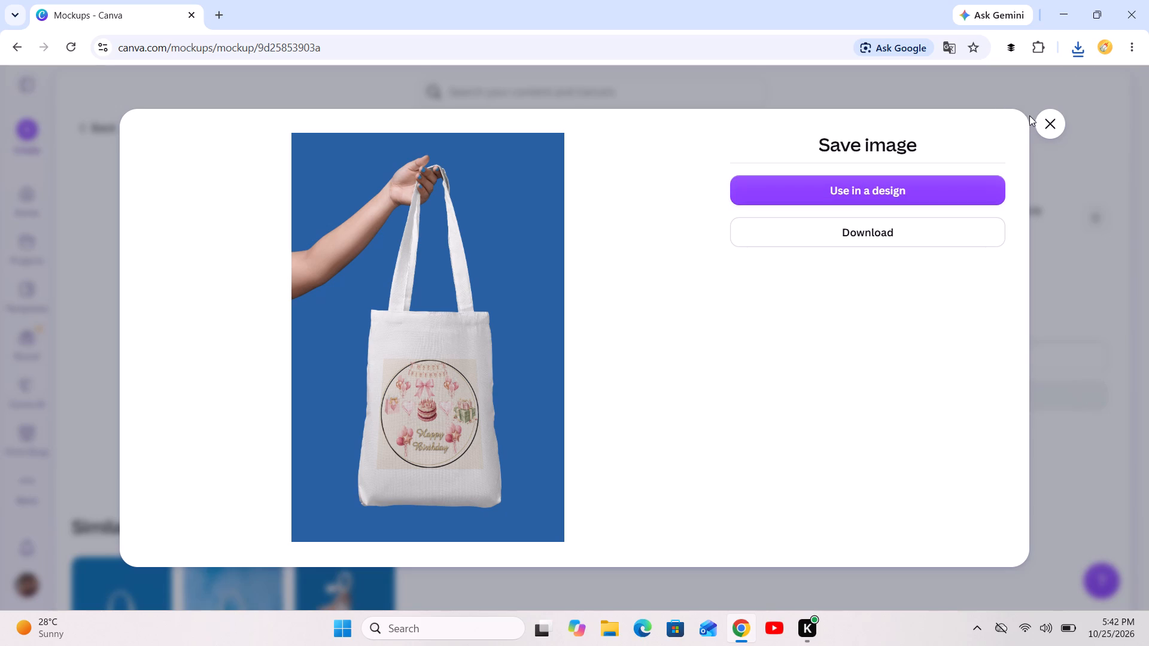
# Return to the Accessories collection and replace the mockup search with the suggested T-shirts category.
pyautogui.click(1054, 114)
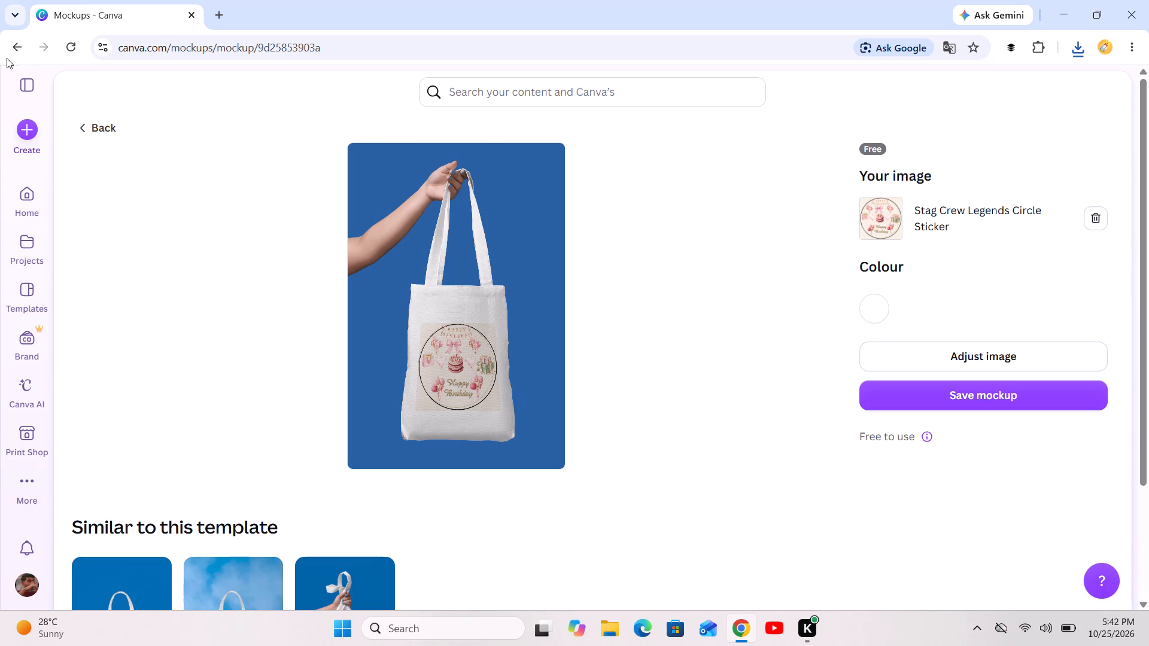
pyautogui.click(88, 126)
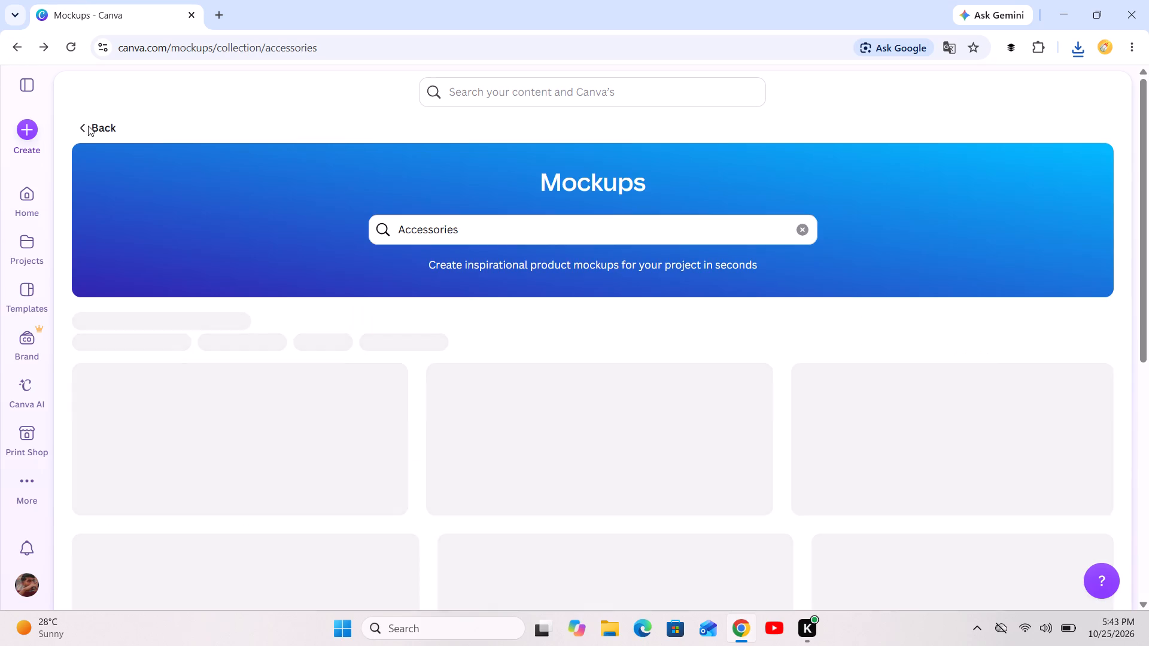
pyautogui.click(417, 226)
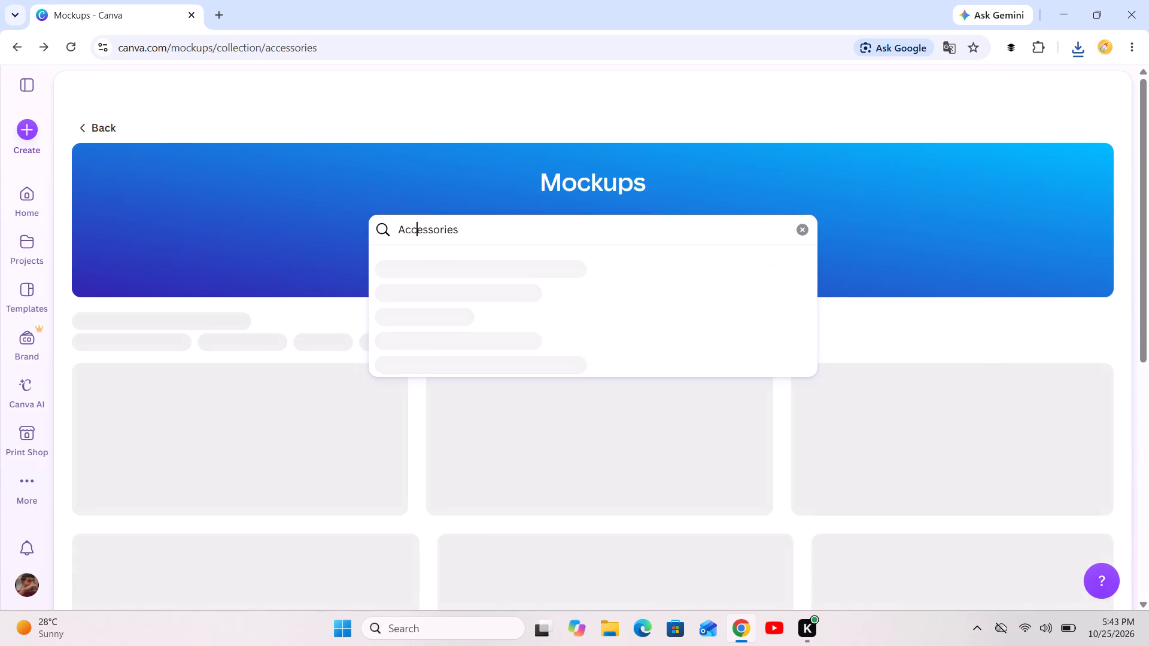
pyautogui.press('t')
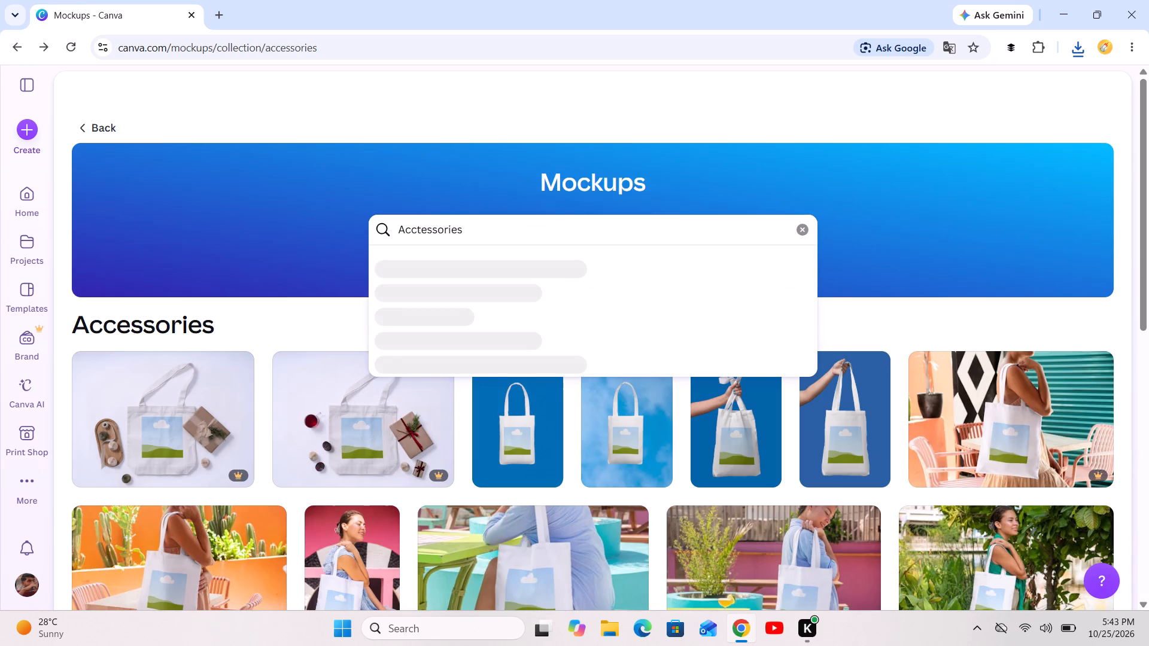
pyautogui.press('Right')
pyautogui.press('Right')
pyautogui.press('Right')
pyautogui.press('Right')
pyautogui.press('Right')
pyautogui.press('Right')
pyautogui.press('Right')
pyautogui.press('Right')
pyautogui.press('Right')
pyautogui.press('Right')
pyautogui.press('Right')
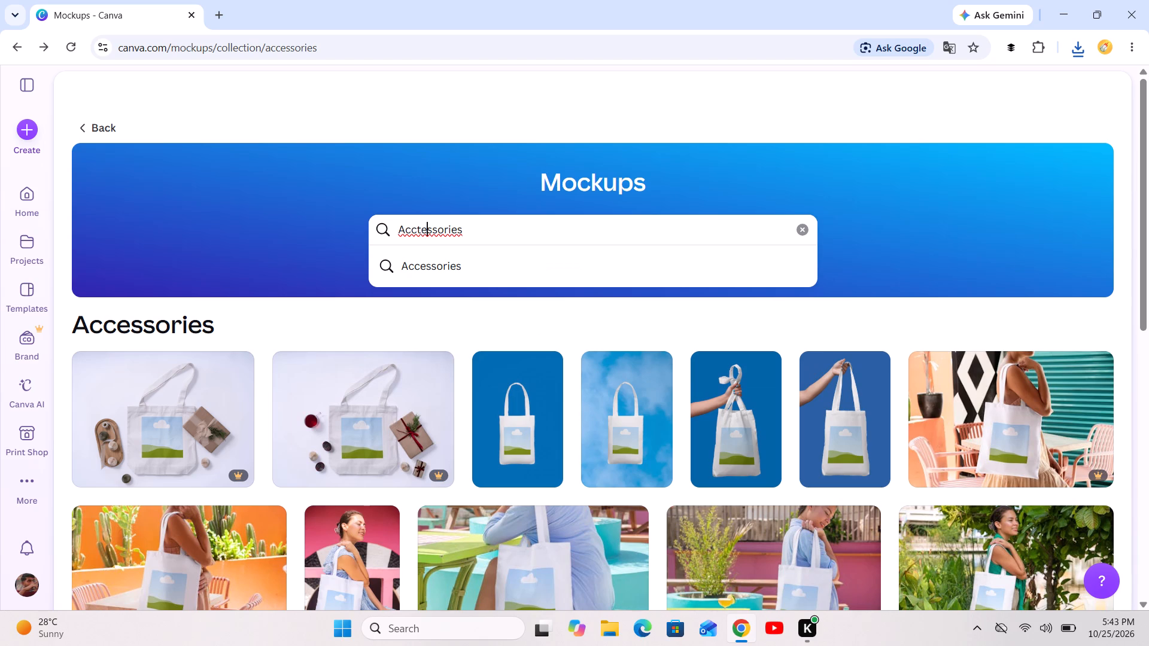
pyautogui.press('BackSpace')
pyautogui.press('BackSpace')
pyautogui.press('BackSpace')
pyautogui.press('BackSpace')
pyautogui.press('BackSpace')
pyautogui.press('BackSpace')
pyautogui.press('BackSpace')
pyautogui.press('BackSpace')
pyautogui.press('BackSpace')
pyautogui.press('BackSpace')
pyautogui.press('BackSpace')
pyautogui.press('BackSpace')
pyautogui.press('BackSpace')
pyautogui.press('BackSpace')
pyautogui.press('BackSpace')
pyautogui.press('BackSpace')
pyautogui.press('BackSpace')
pyautogui.press('BackSpace')
pyautogui.press('BackSpace')
pyautogui.press('BackSpace')
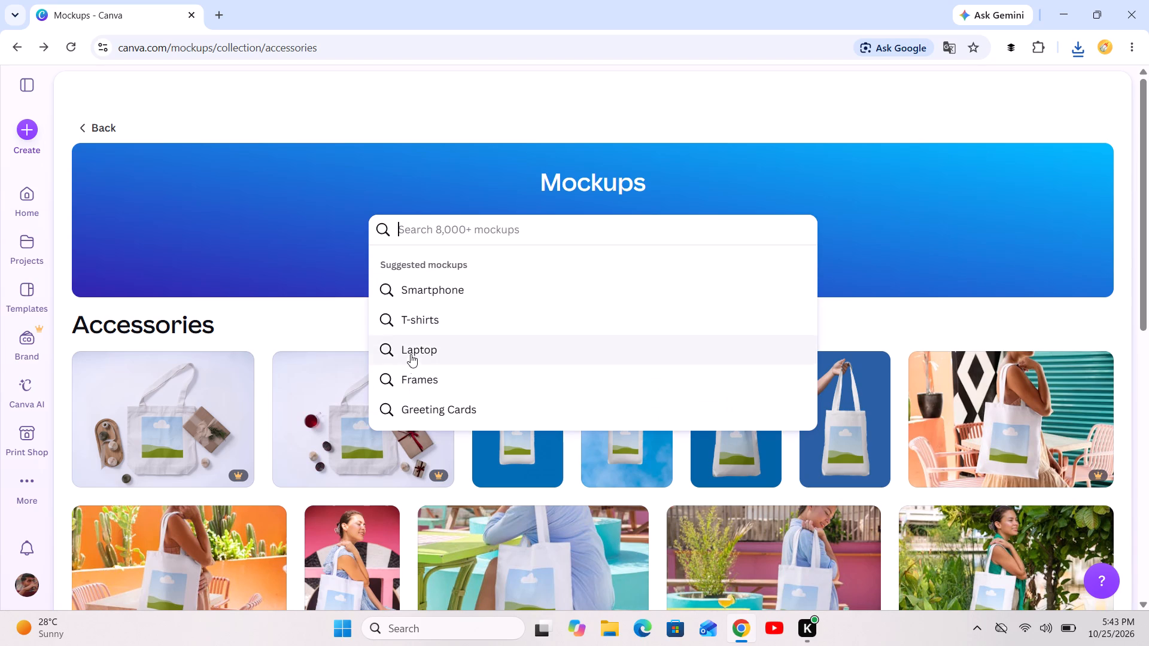
pyautogui.click(429, 324)
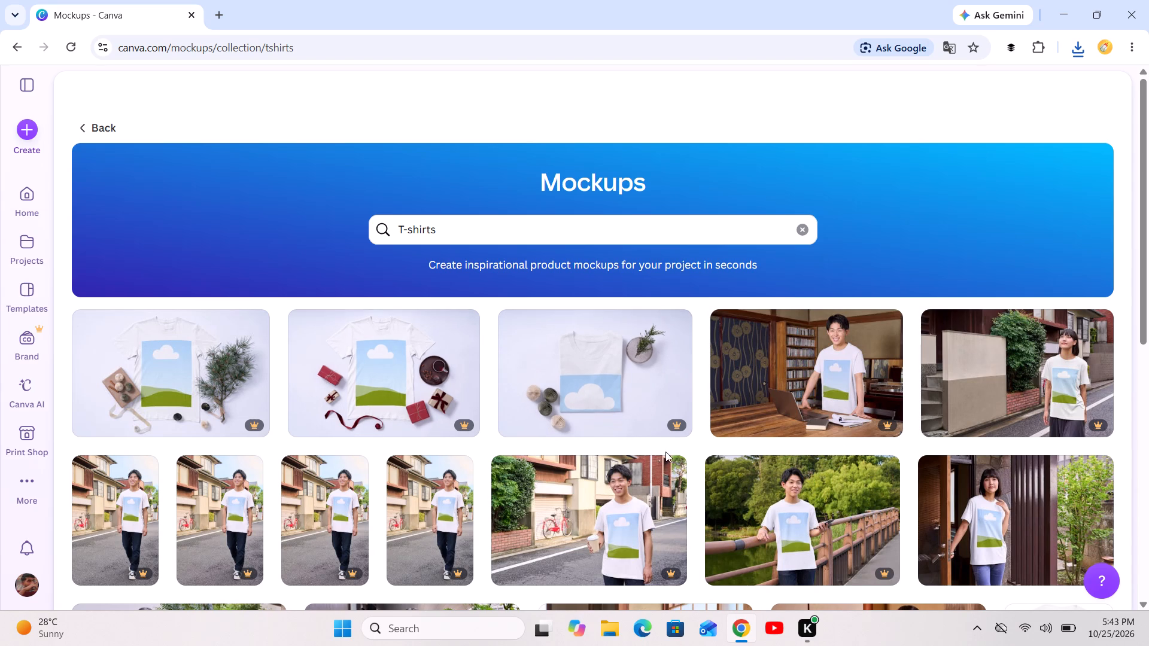
# Clear the T-shirts search and open the suggested Smartphone mockup collection.
pyautogui.click(571, 235)
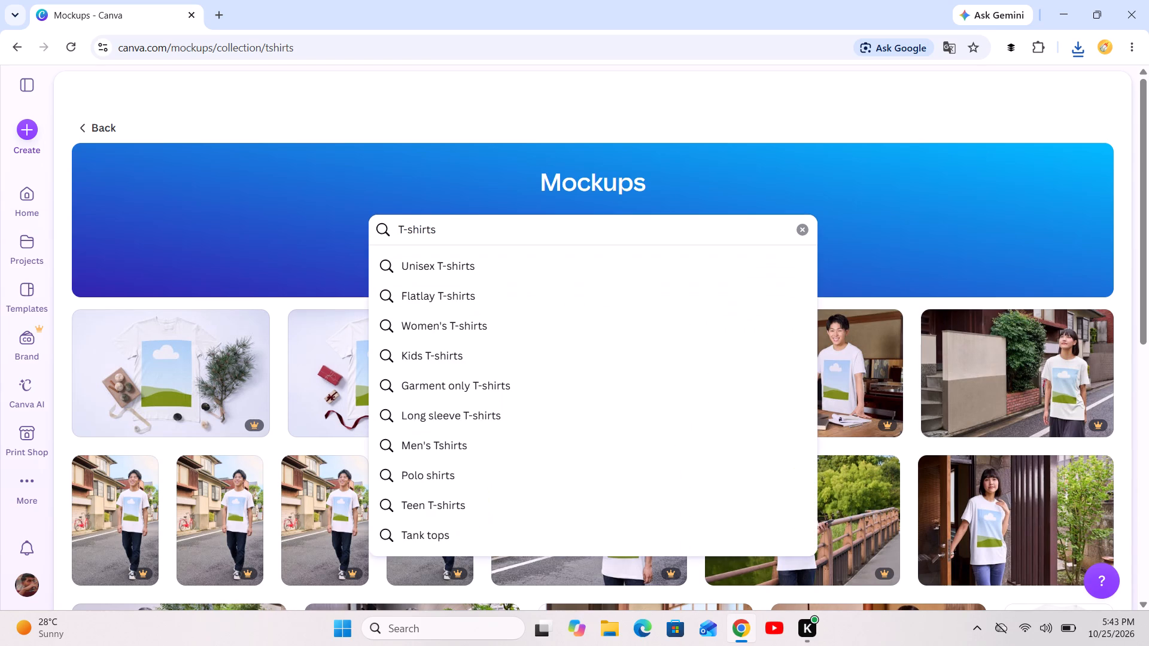
pyautogui.press('BackSpace')
pyautogui.press('BackSpace')
pyautogui.press('BackSpace')
pyautogui.press('BackSpace')
pyautogui.press('BackSpace')
pyautogui.press('BackSpace')
pyautogui.press('BackSpace')
pyautogui.press('BackSpace')
pyautogui.press('BackSpace')
pyautogui.press('BackSpace')
pyautogui.press('BackSpace')
pyautogui.press('BackSpace')
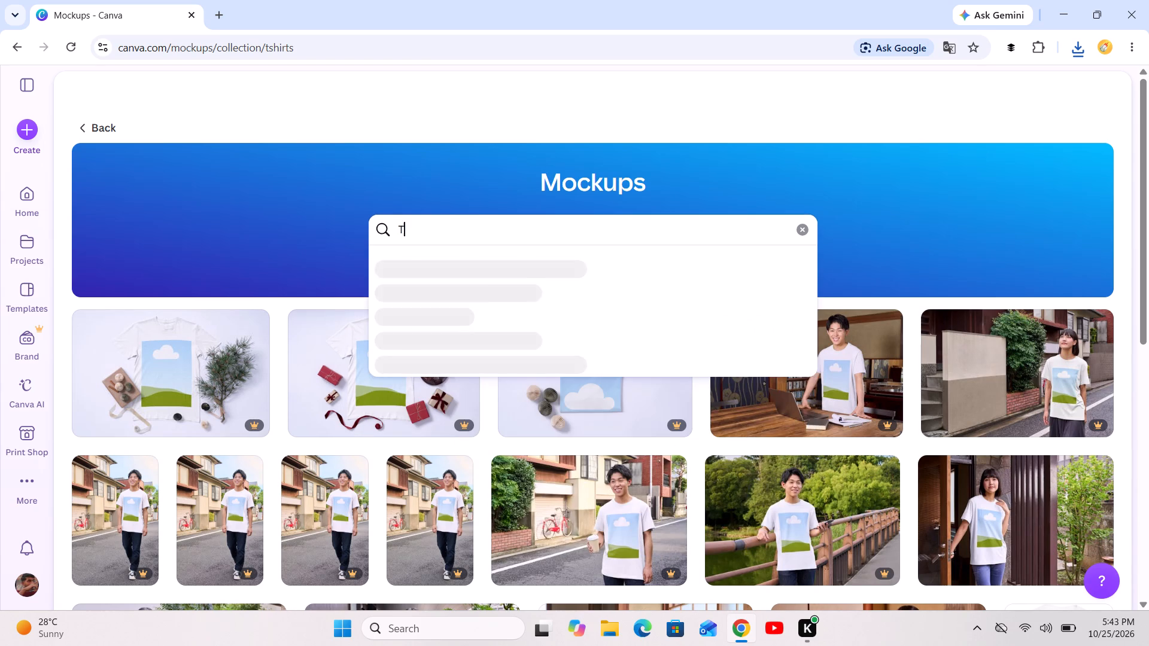
pyautogui.click(547, 275)
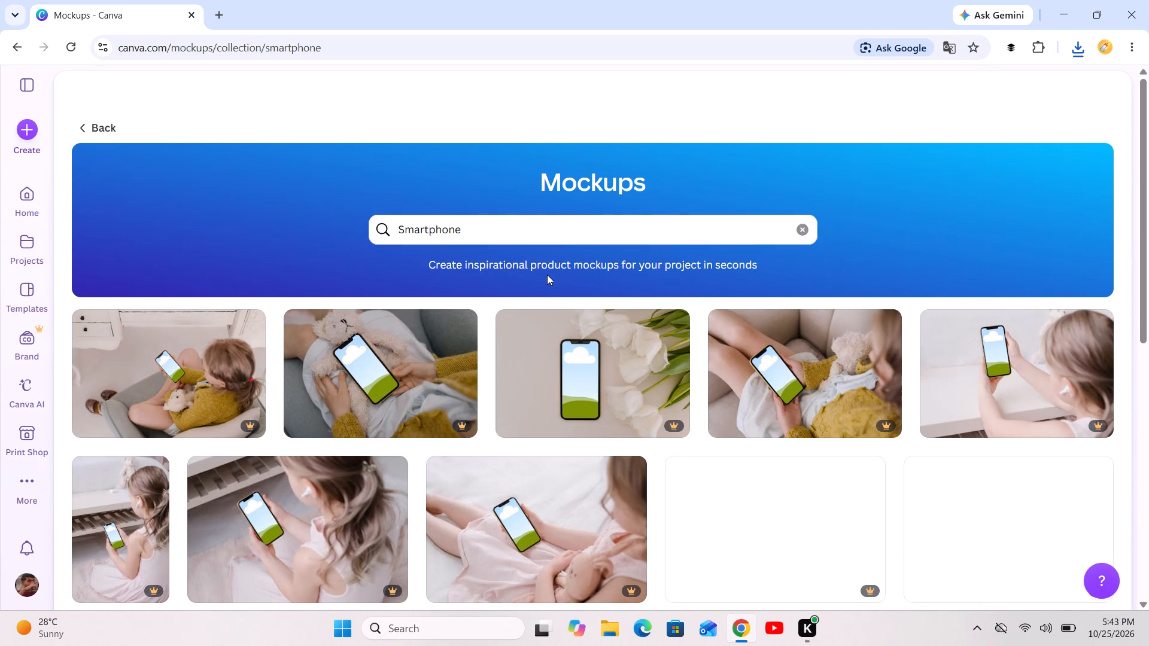
# Browse the Smartphone mockups and open the one of a hand holding a phone upright in front of a white keyboard.
pyautogui.press('Down')
pyautogui.press('Down')
pyautogui.press('Down')
pyautogui.press('Down')
pyautogui.press('Down')
pyautogui.press('Down')
pyautogui.press('Down')
pyautogui.press('Down')
pyautogui.press('Down')
pyautogui.press('Down')
pyautogui.press('Down')
pyautogui.press('Down')
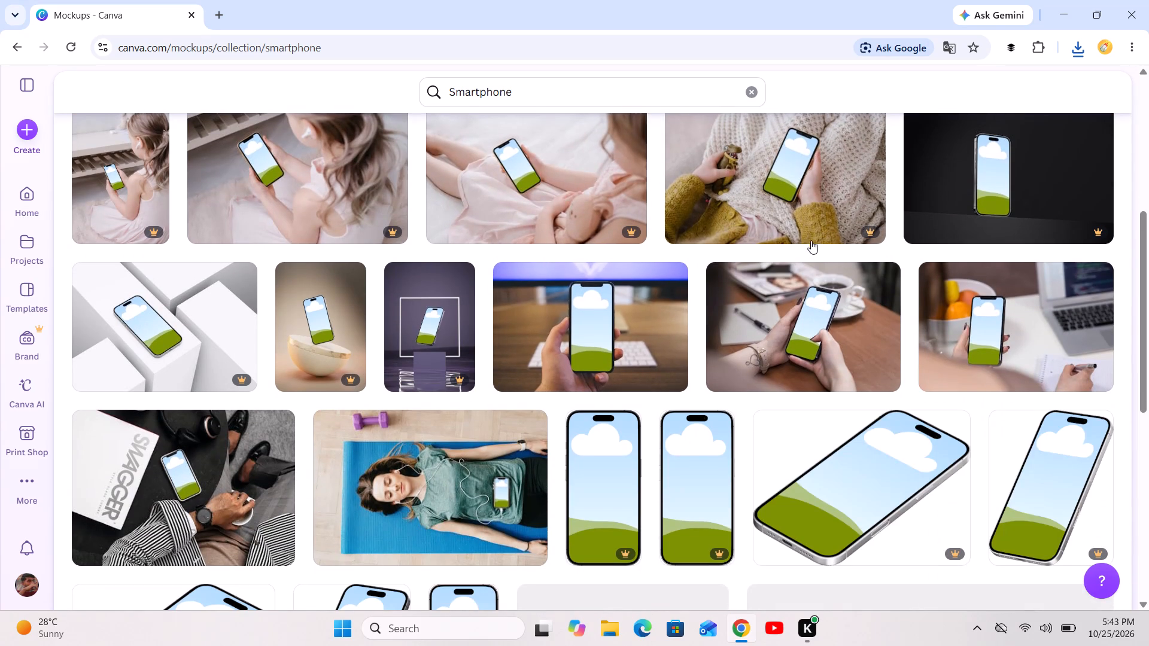
pyautogui.click(567, 306)
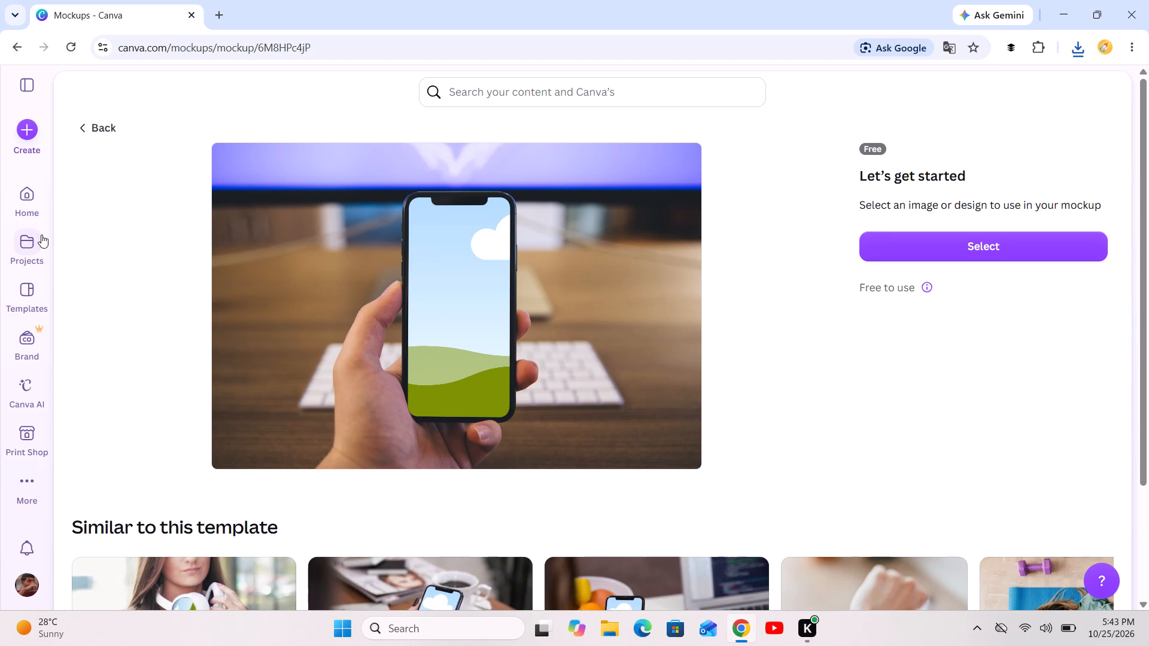
# Browse the Templates page and open the recently viewed Pink Retro Typography Thank You Sticker template.
pyautogui.click(10, 302)
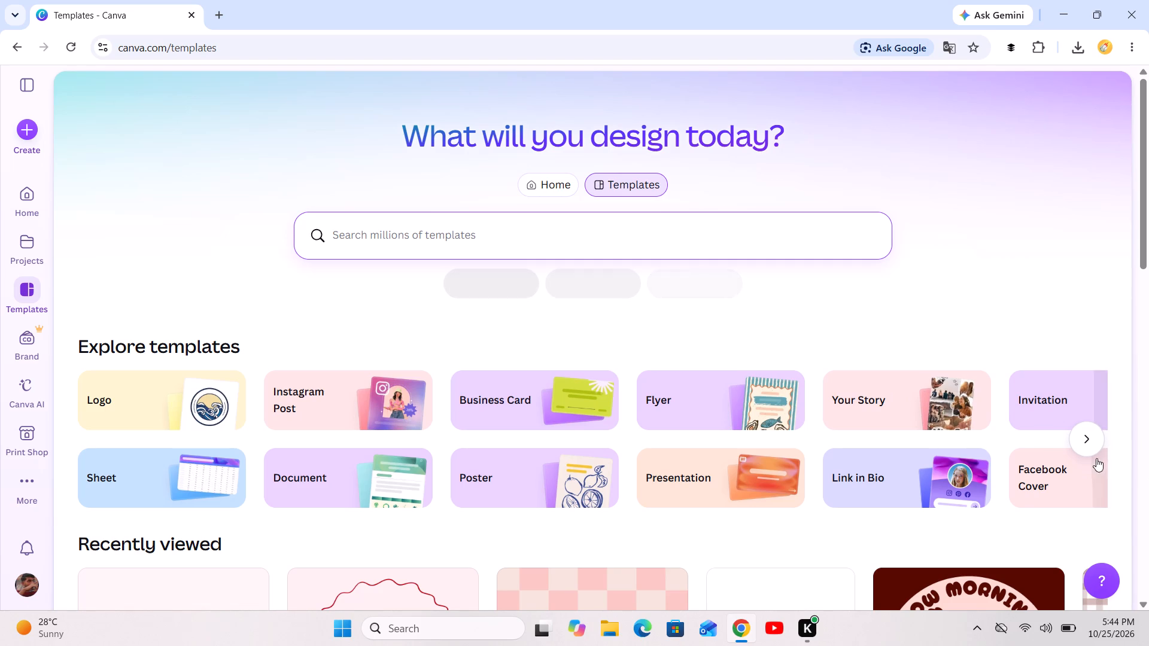
pyautogui.click(1089, 444)
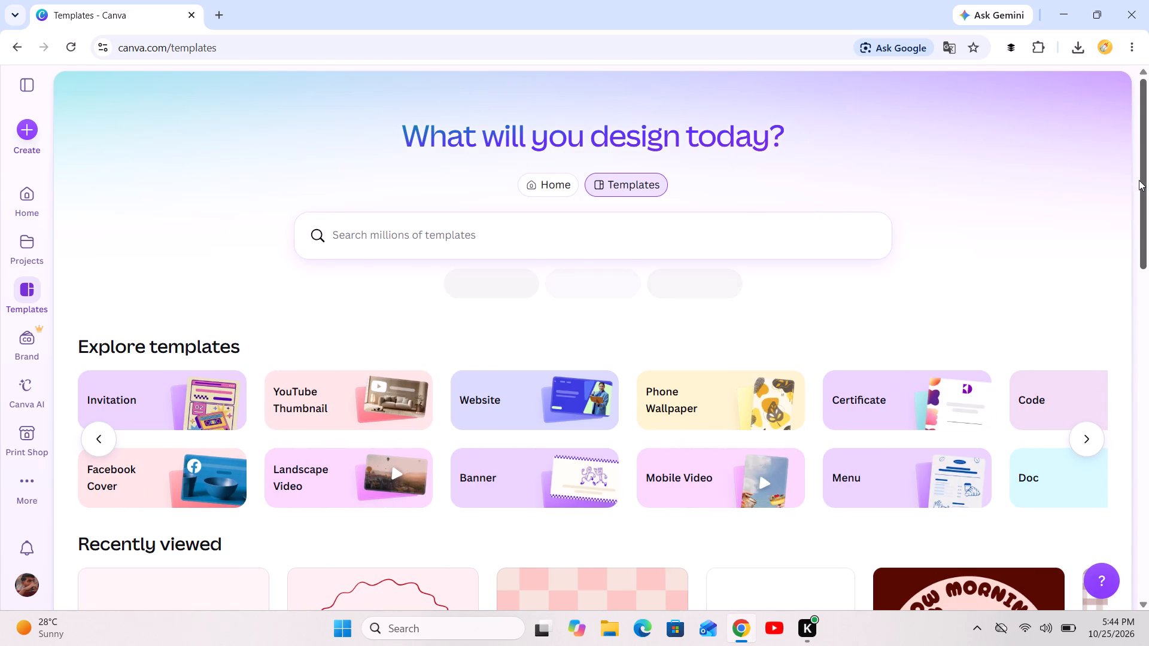
pyautogui.moveTo(1139, 180); pyautogui.dragTo(1148, 270)
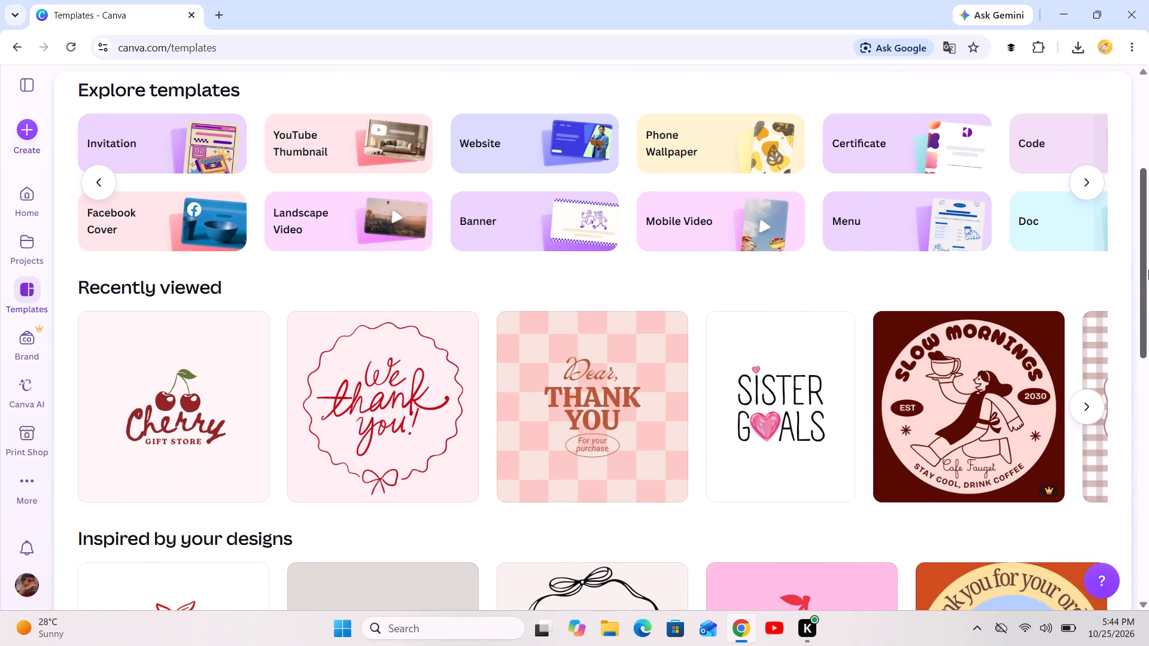
pyautogui.click(570, 415)
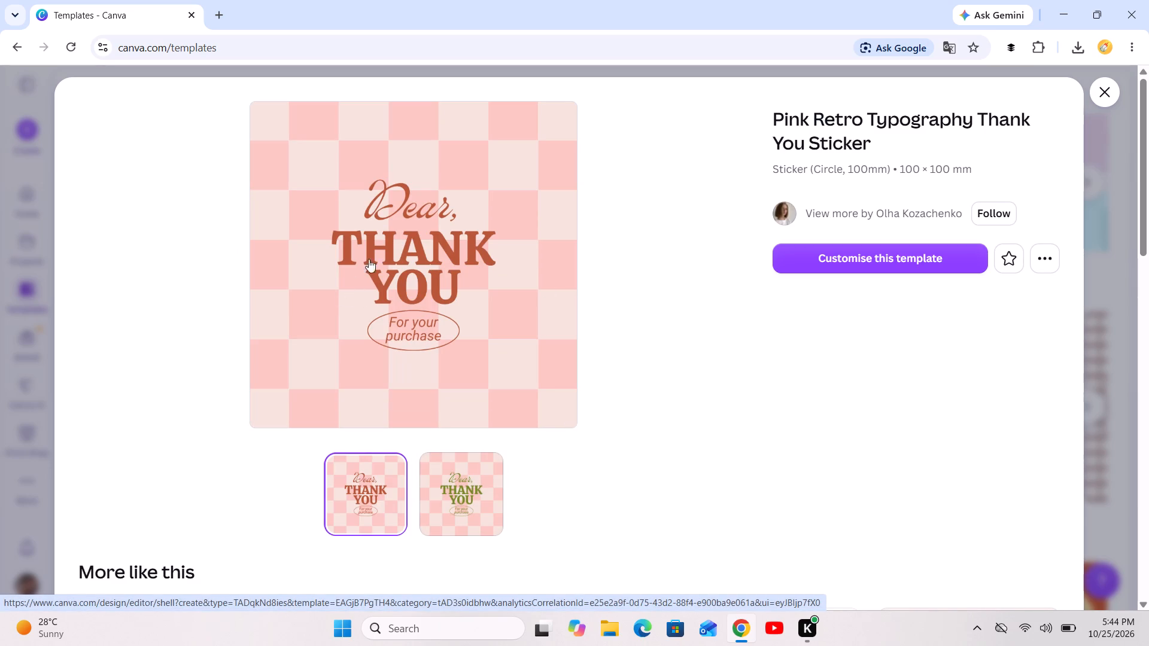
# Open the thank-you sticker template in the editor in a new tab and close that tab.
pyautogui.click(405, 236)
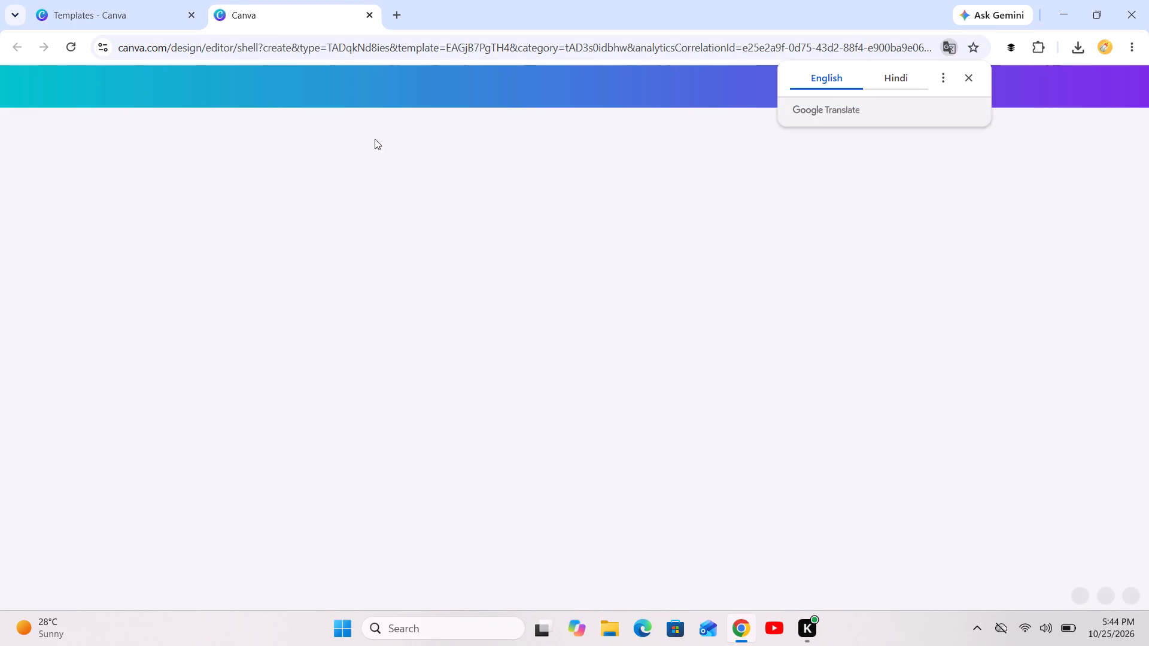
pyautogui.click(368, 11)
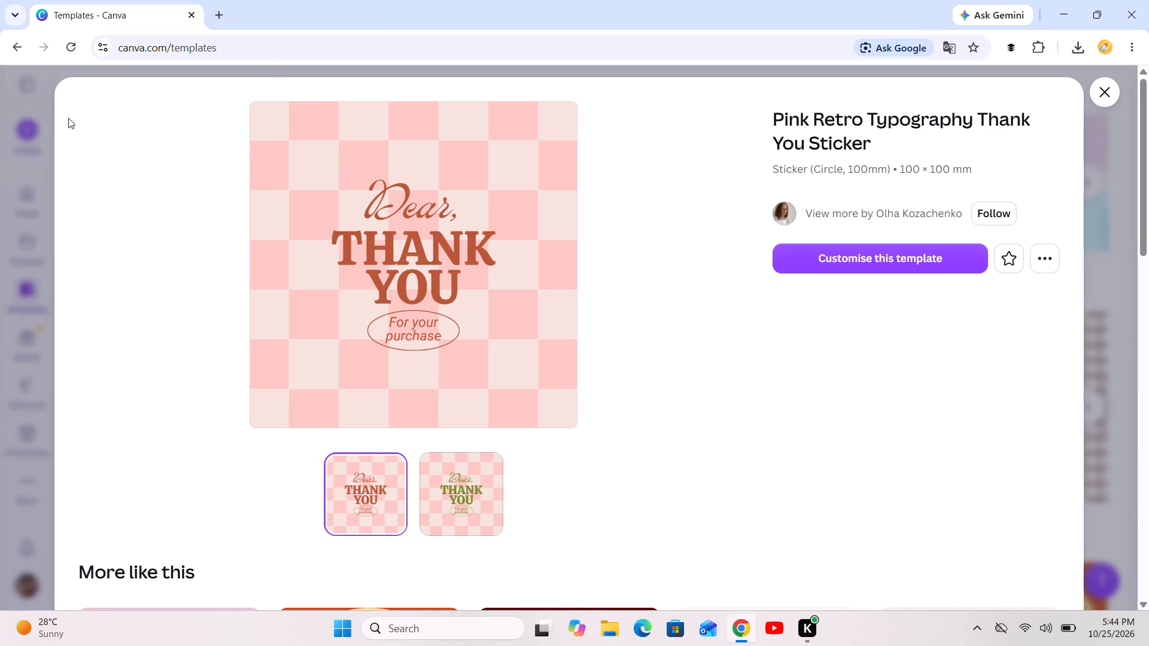
# Return to the hand-held smartphone mockup and insert the recent Eat One Bite design into it.
pyautogui.click(16, 54)
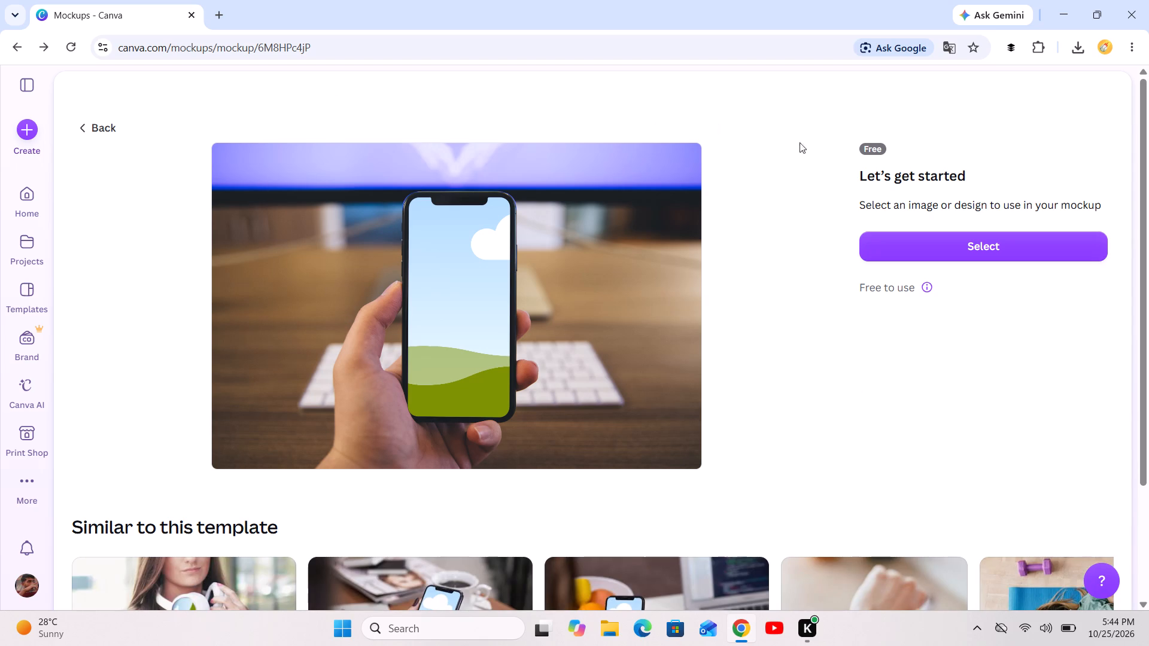
pyautogui.click(875, 235)
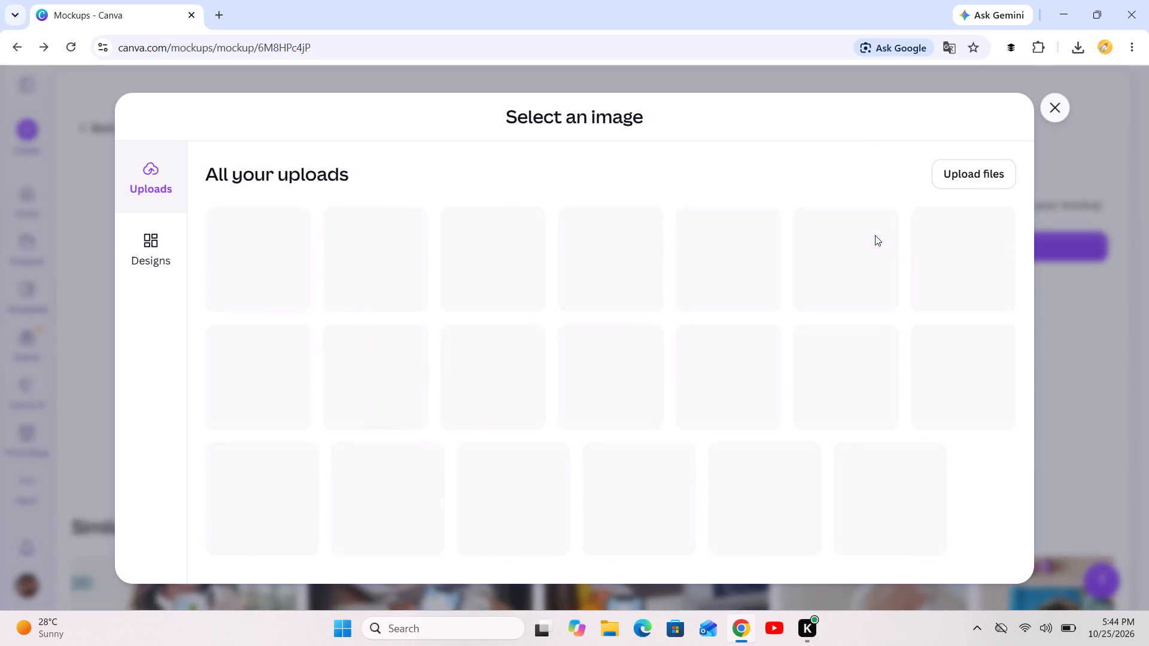
pyautogui.click(149, 234)
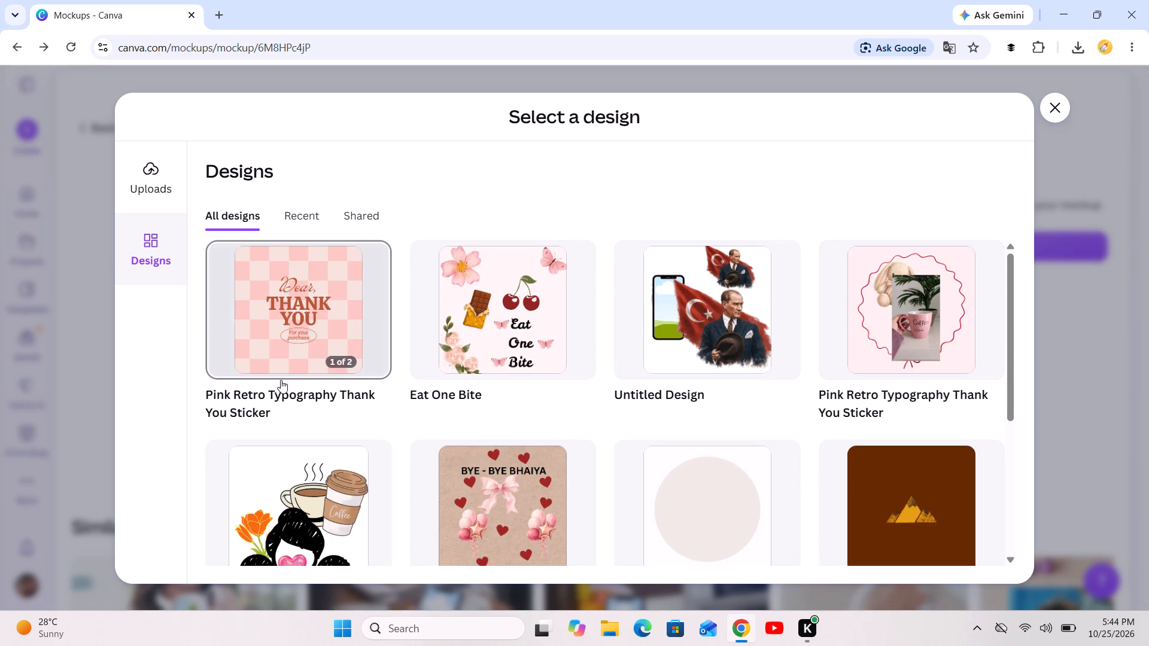
pyautogui.click(305, 211)
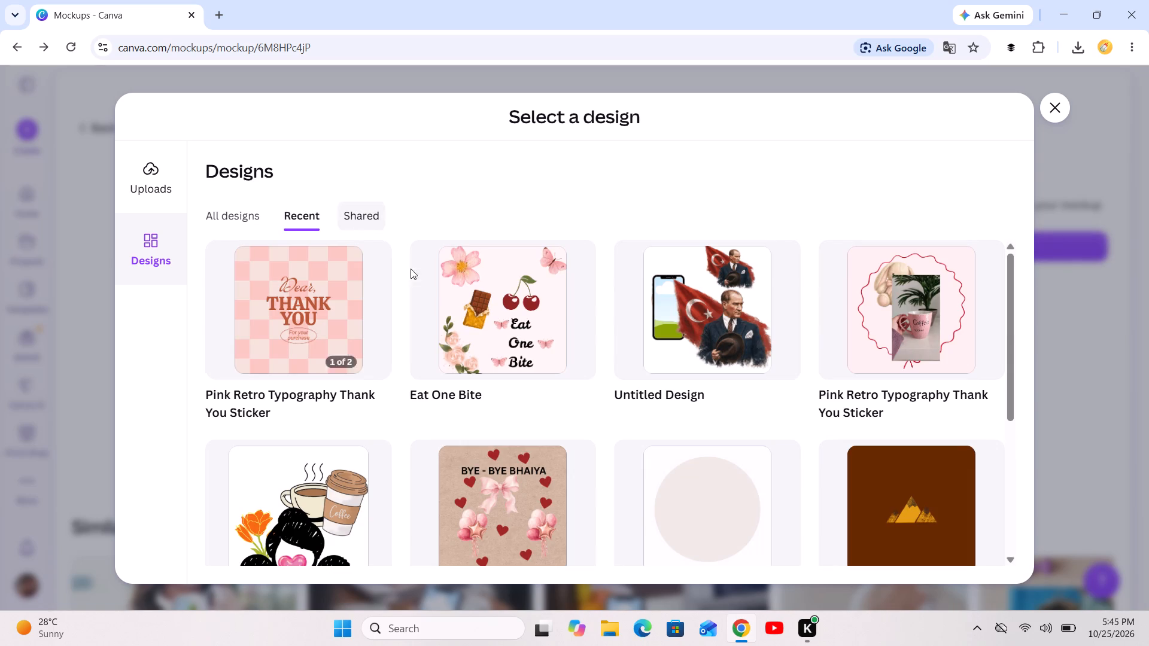
pyautogui.click(460, 314)
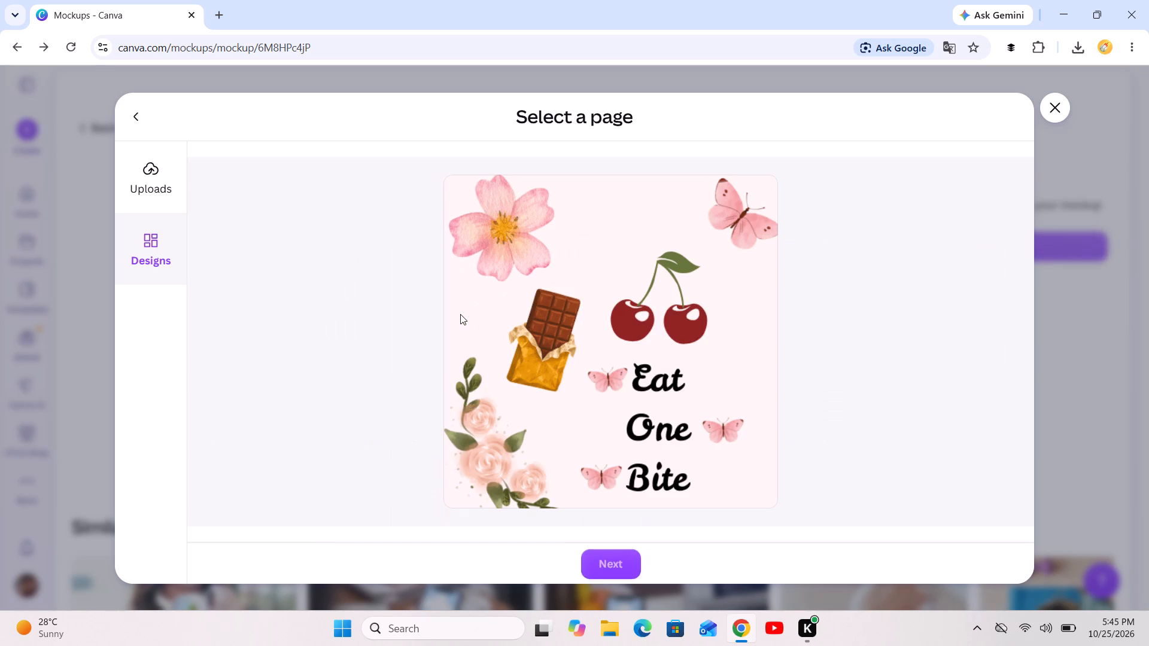
pyautogui.moveTo(460, 314); pyautogui.dragTo(433, 335)
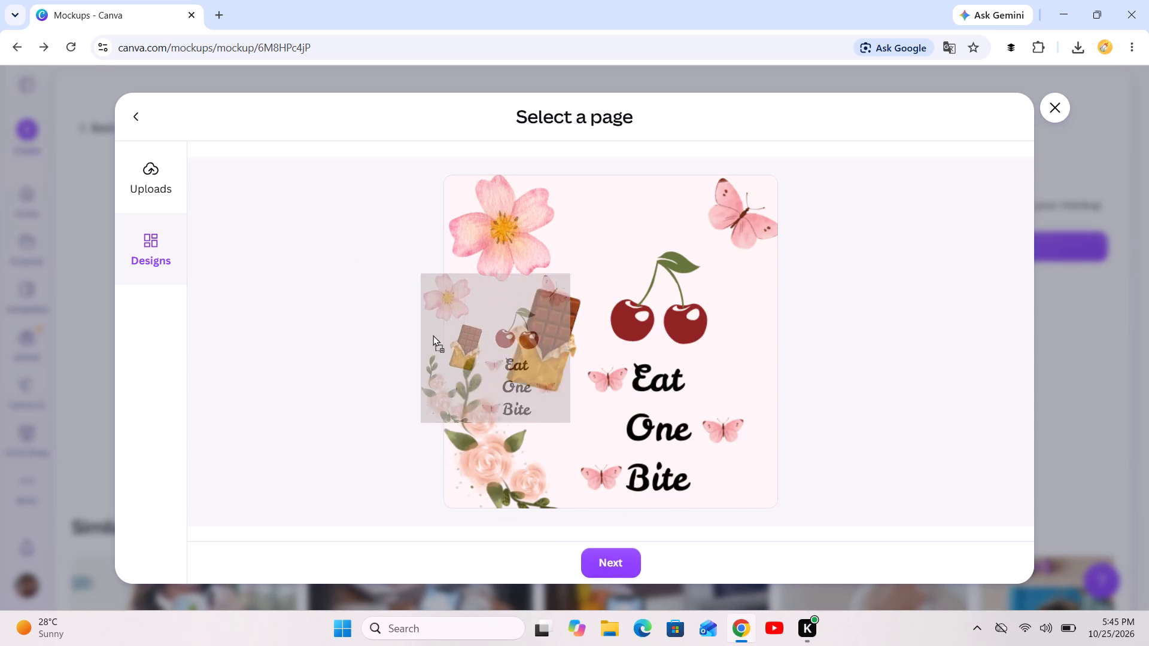
pyautogui.moveTo(433, 335); pyautogui.dragTo(463, 325)
pyautogui.moveTo(554, 395); pyautogui.dragTo(807, 365)
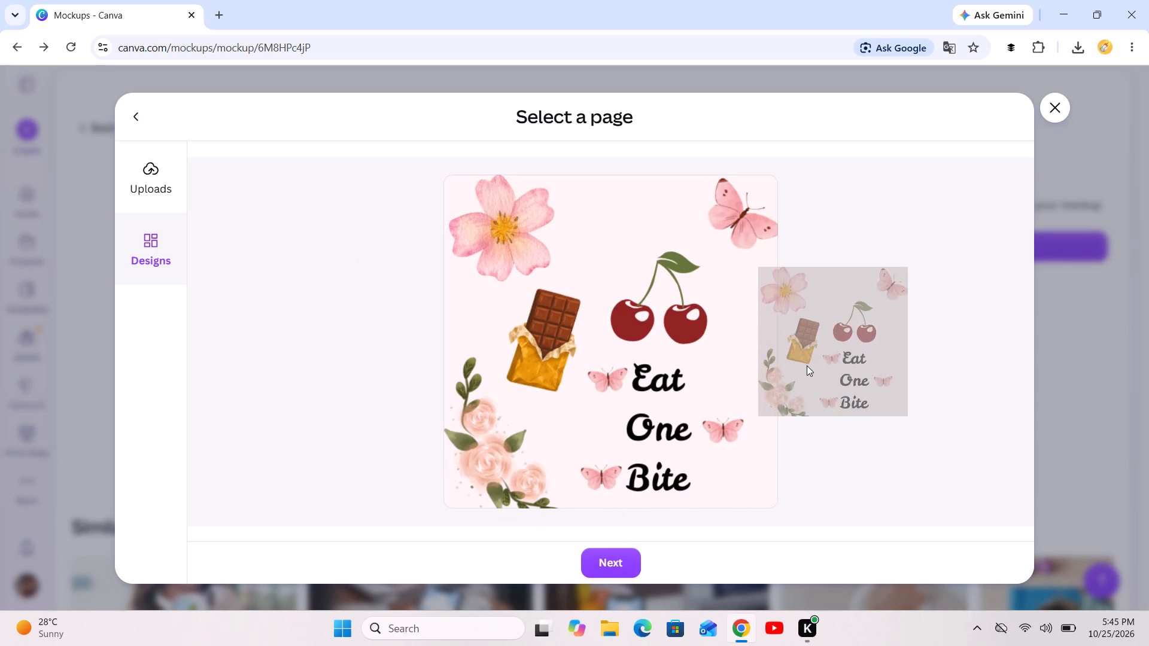
pyautogui.click(610, 561)
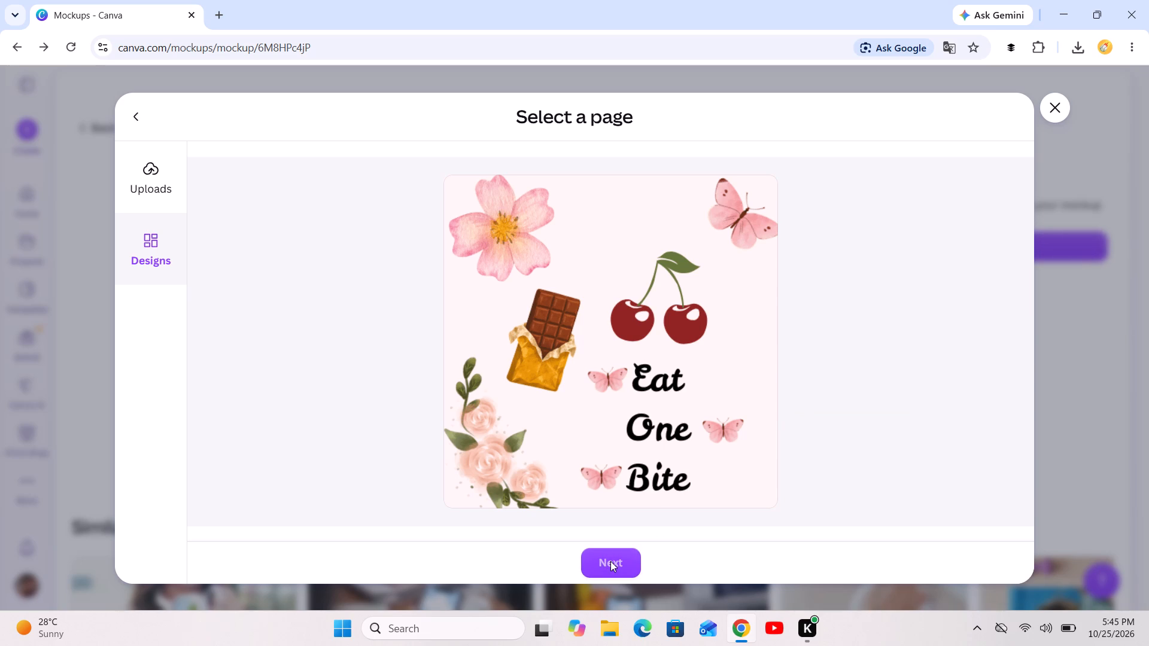